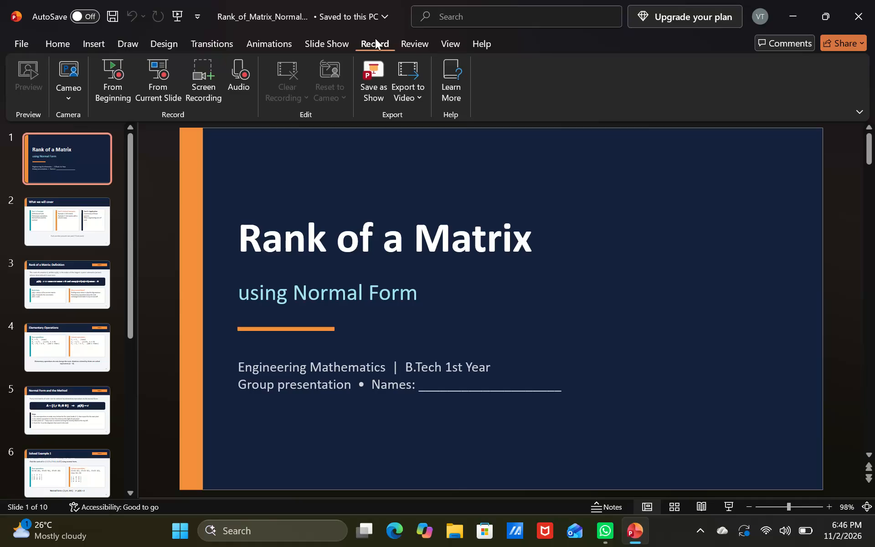
# Open the slide show recording view from the beginning of the Rank of a Matrix presentation.
pyautogui.click(110, 68)
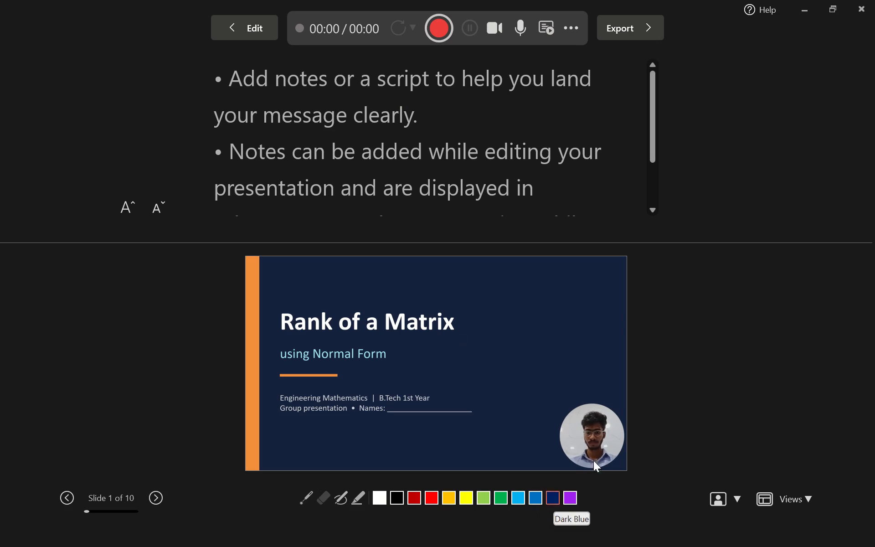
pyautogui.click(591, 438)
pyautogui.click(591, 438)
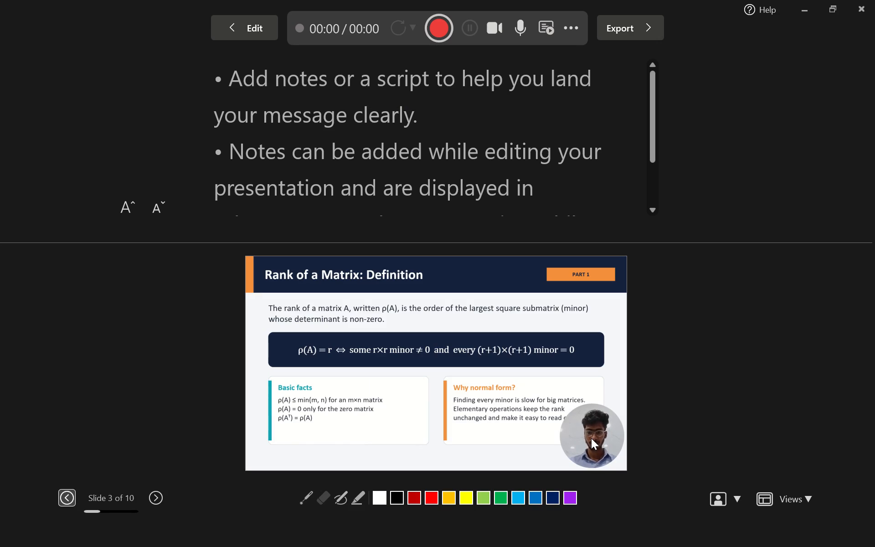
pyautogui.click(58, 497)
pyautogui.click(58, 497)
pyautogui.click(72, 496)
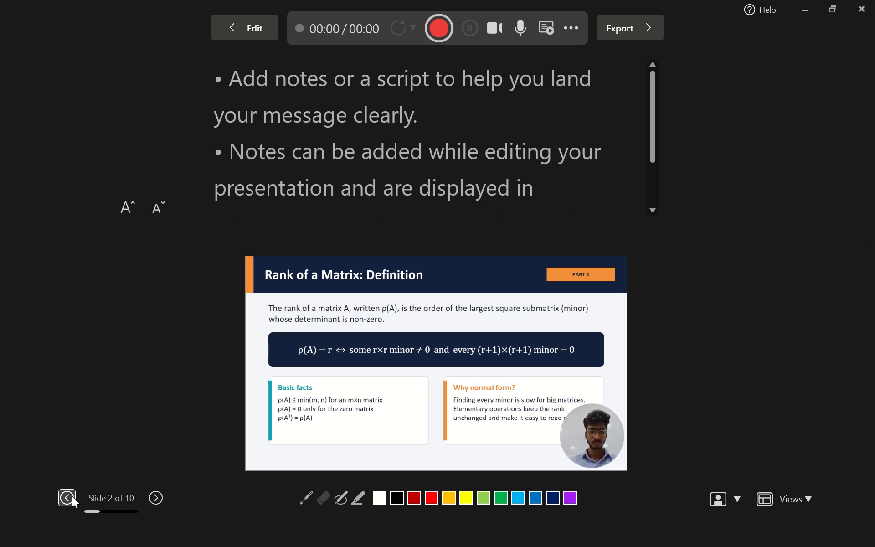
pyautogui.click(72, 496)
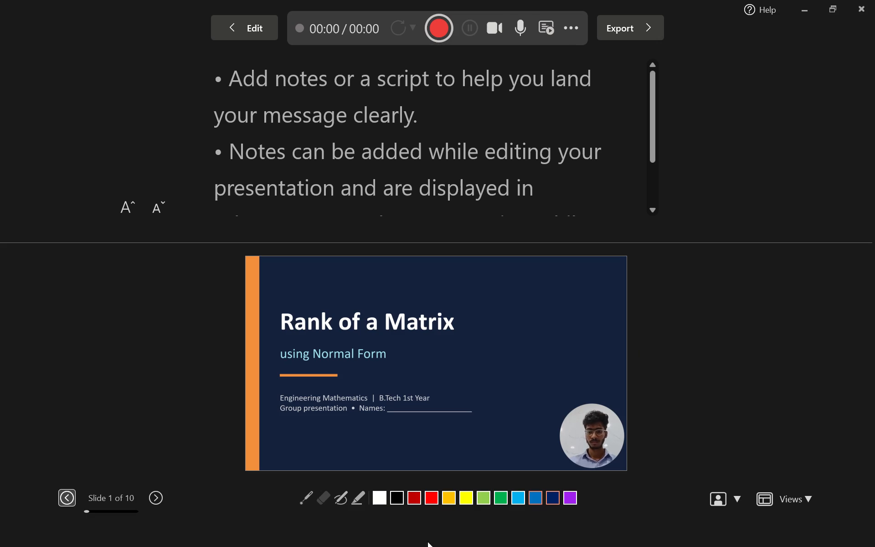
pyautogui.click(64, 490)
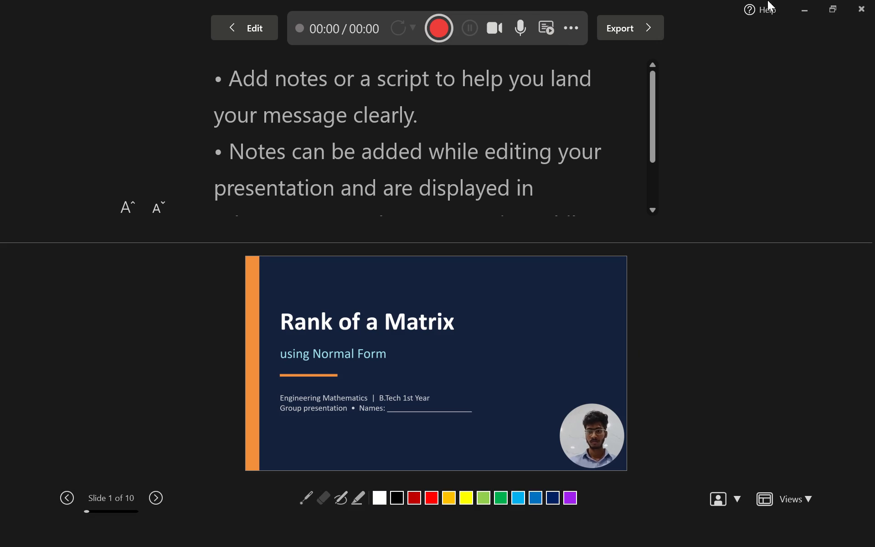
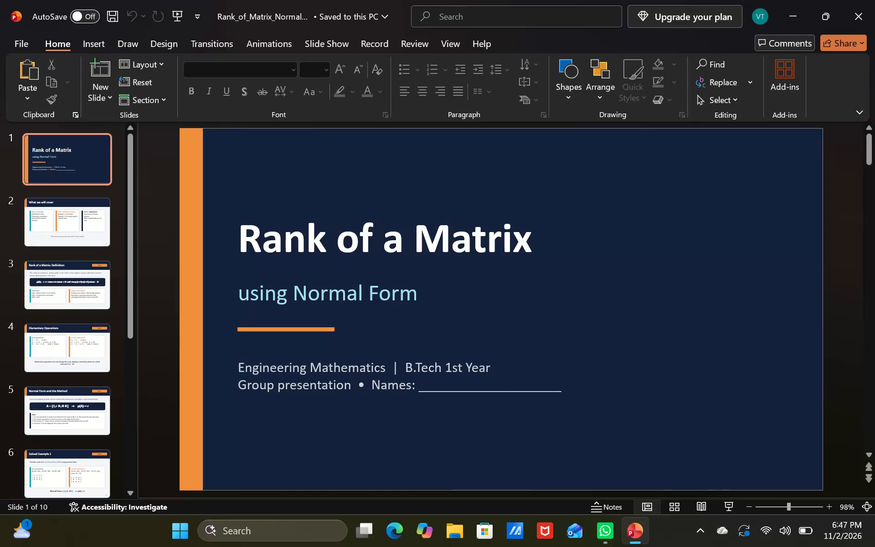
# Insert a Cameo camera feed on all slides of the presentation.
pyautogui.click(366, 36)
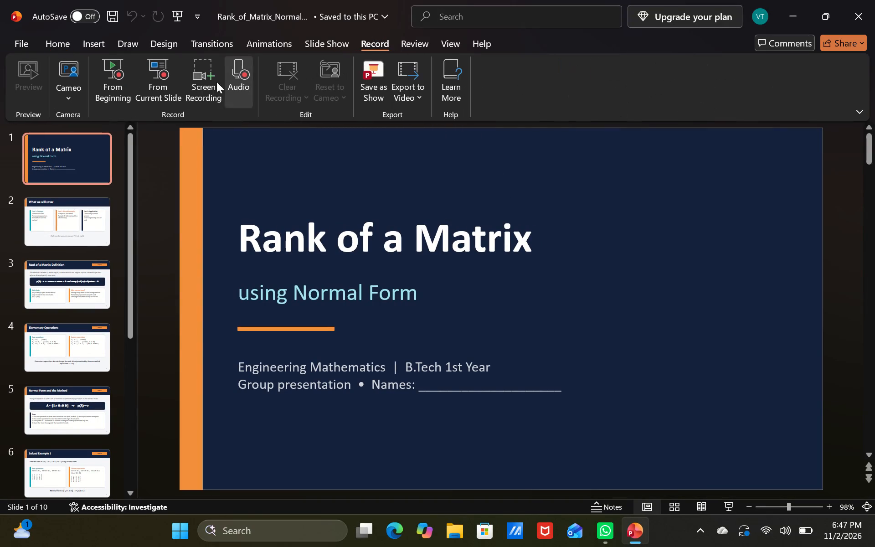
pyautogui.click(57, 88)
pyautogui.click(80, 150)
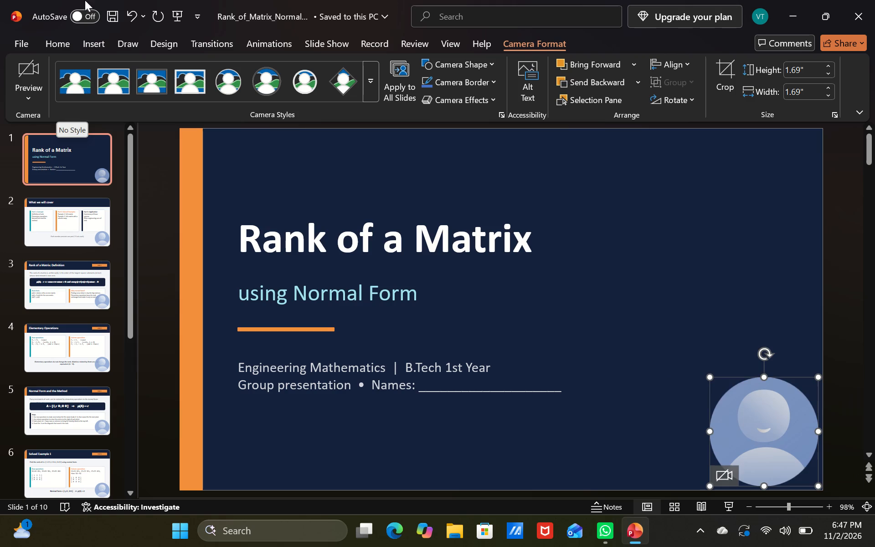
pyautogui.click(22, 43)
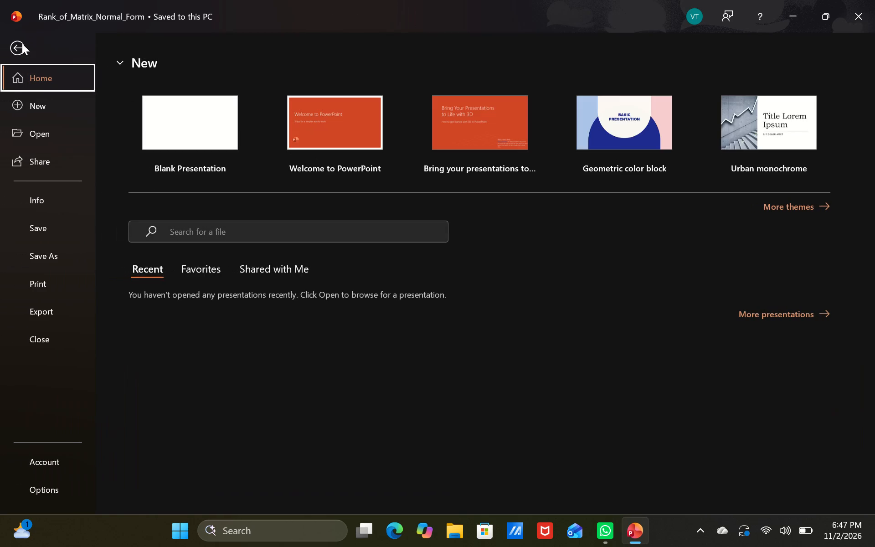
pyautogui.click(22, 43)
# Turn on the live camera preview in the title slide's circular cameo and select the cameo.
pyautogui.click(231, 181)
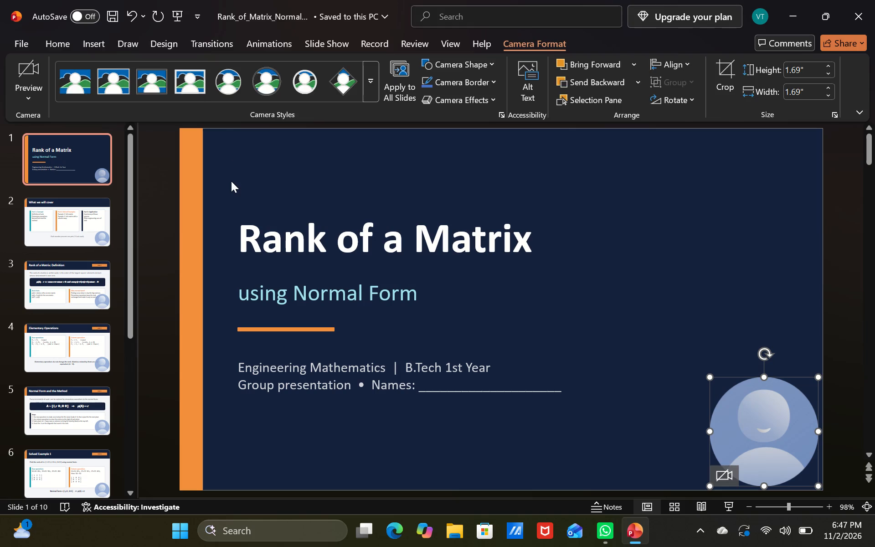
pyautogui.click(380, 33)
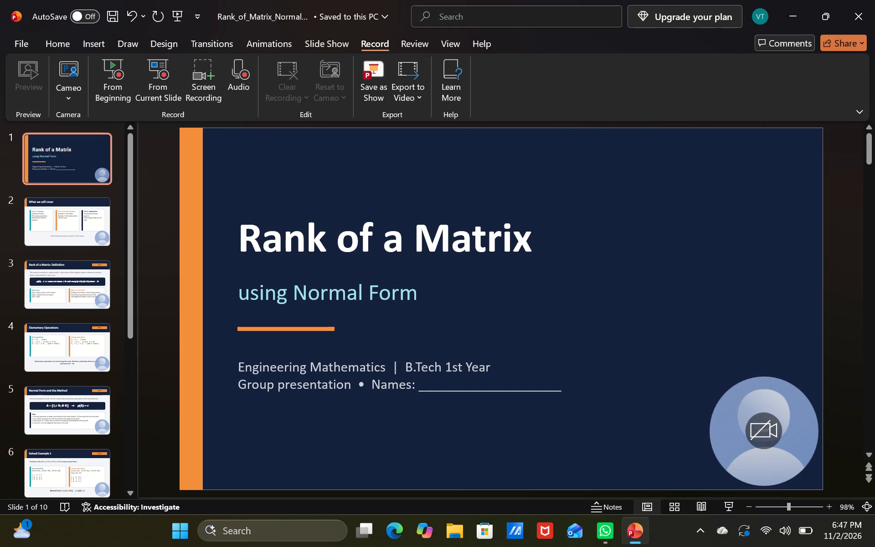
pyautogui.click(763, 422)
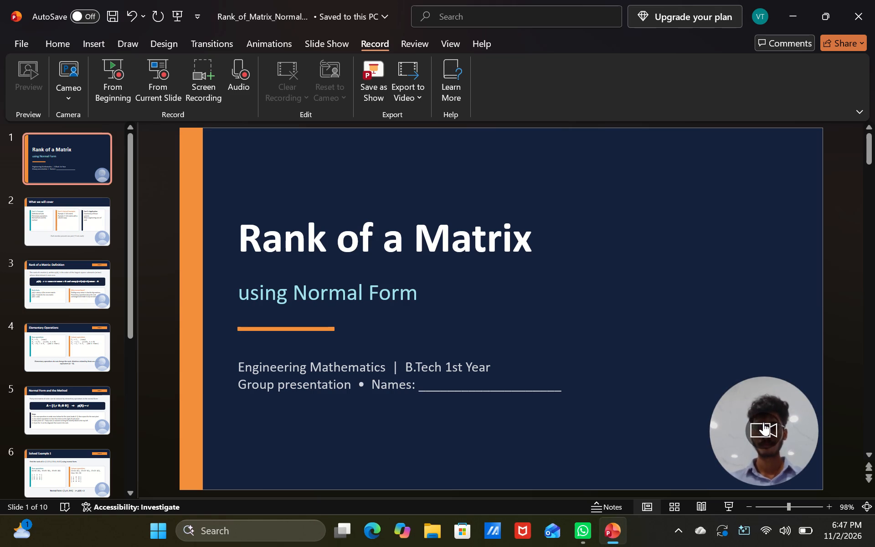
pyautogui.click(763, 422)
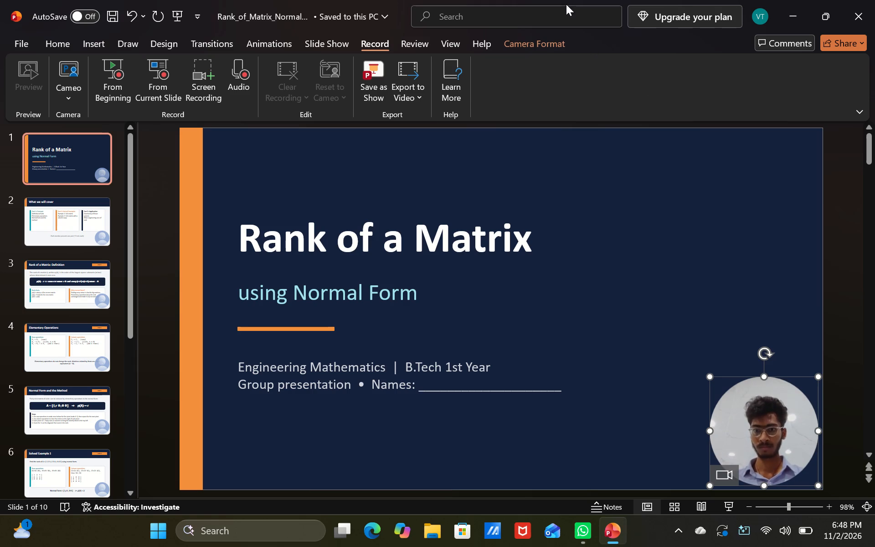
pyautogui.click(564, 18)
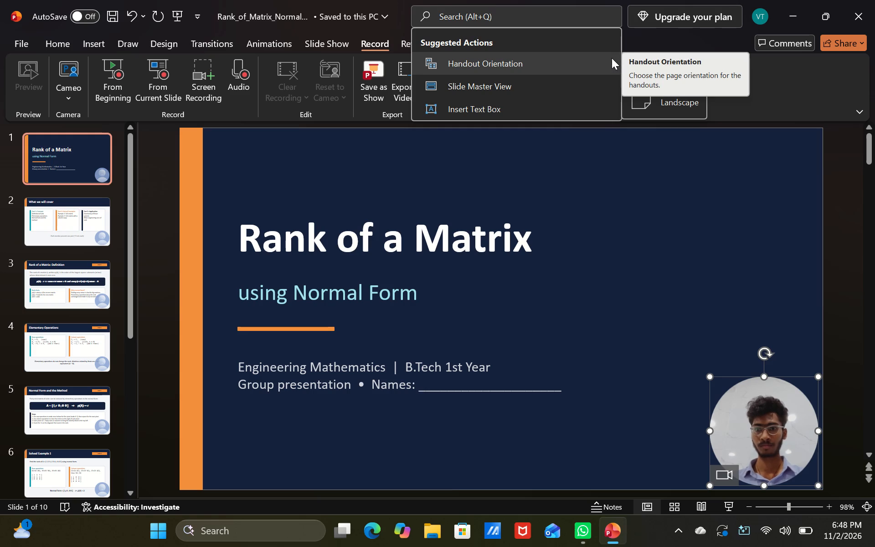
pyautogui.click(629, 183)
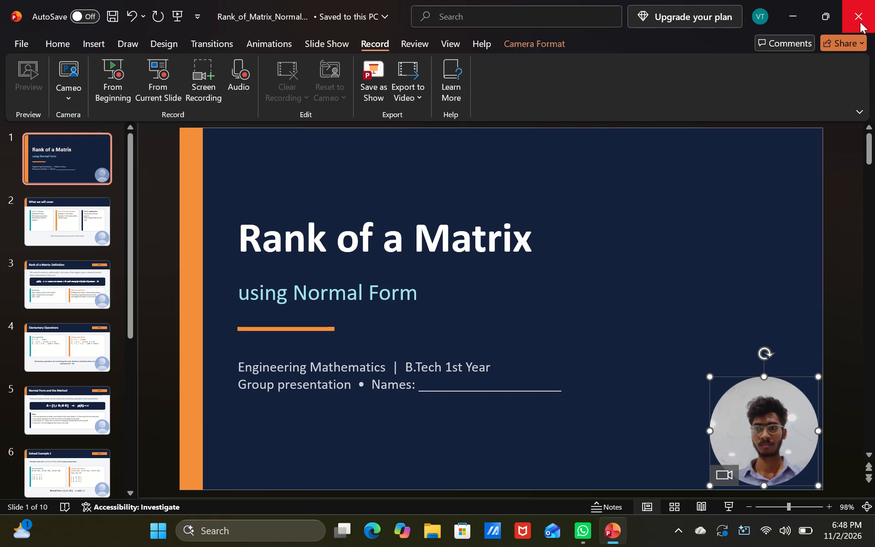
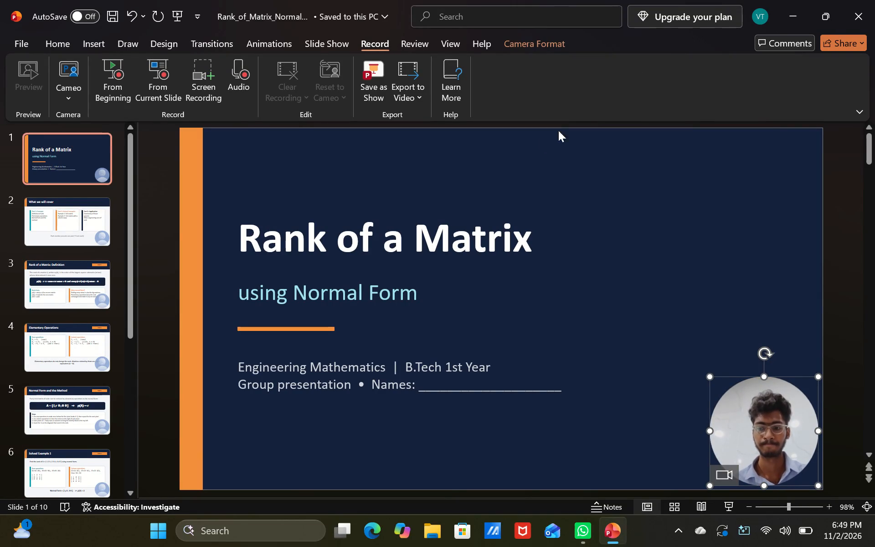
# Open the slide show recording view starting from the beginning of the presentation.
pyautogui.click(118, 84)
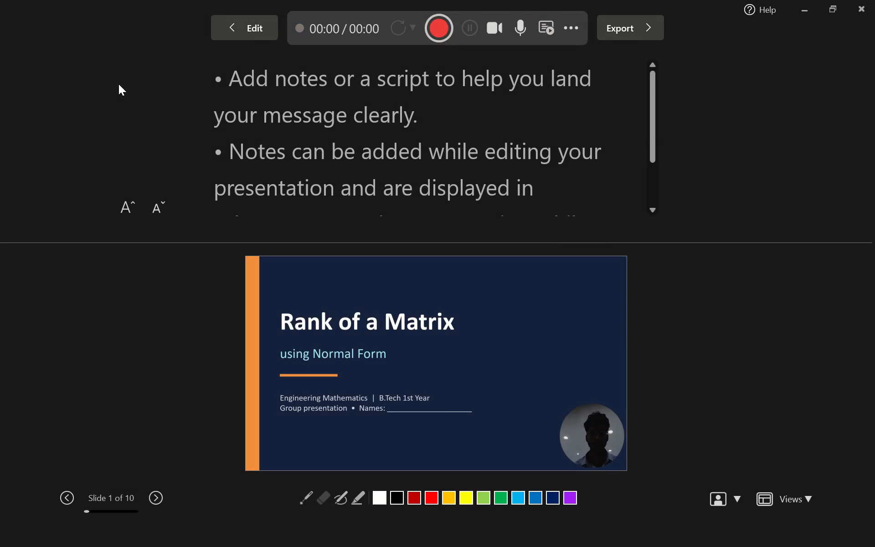
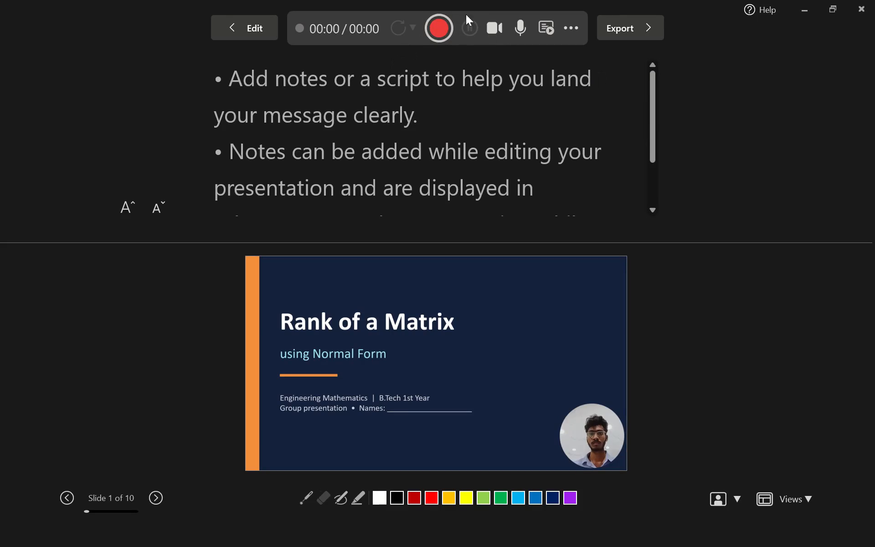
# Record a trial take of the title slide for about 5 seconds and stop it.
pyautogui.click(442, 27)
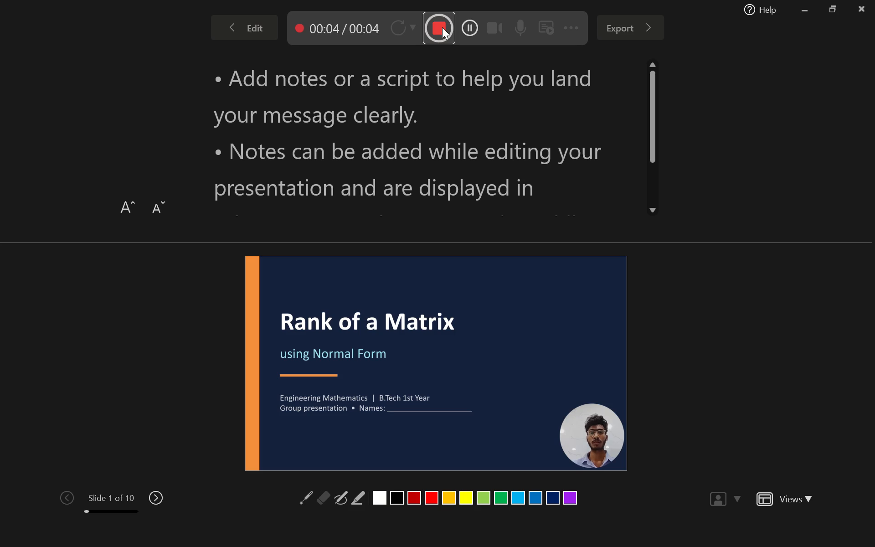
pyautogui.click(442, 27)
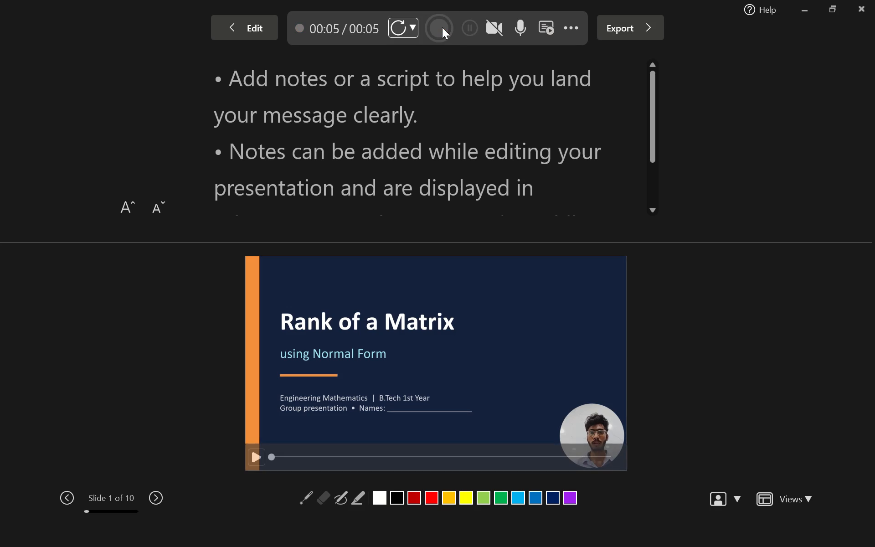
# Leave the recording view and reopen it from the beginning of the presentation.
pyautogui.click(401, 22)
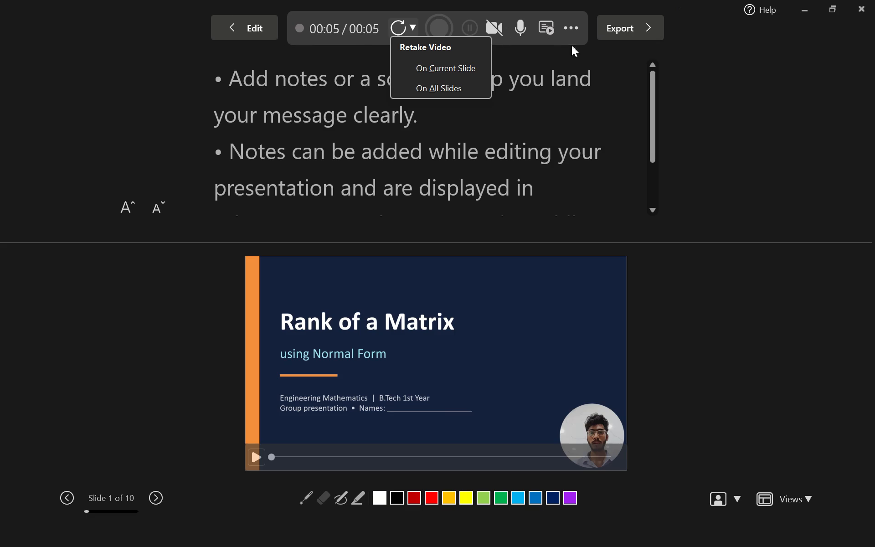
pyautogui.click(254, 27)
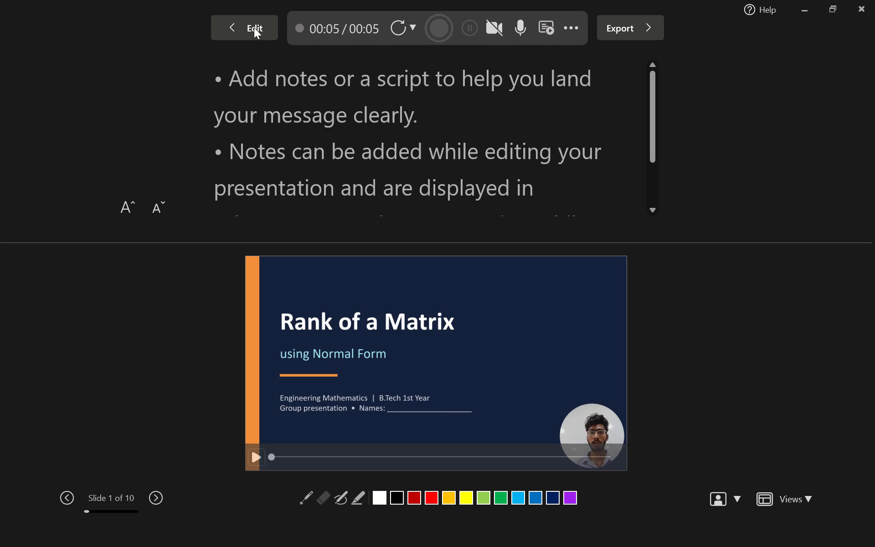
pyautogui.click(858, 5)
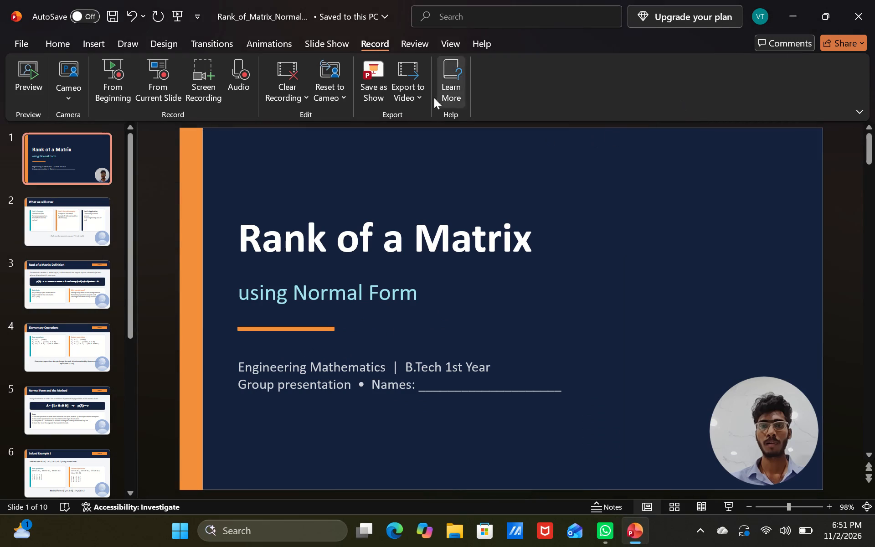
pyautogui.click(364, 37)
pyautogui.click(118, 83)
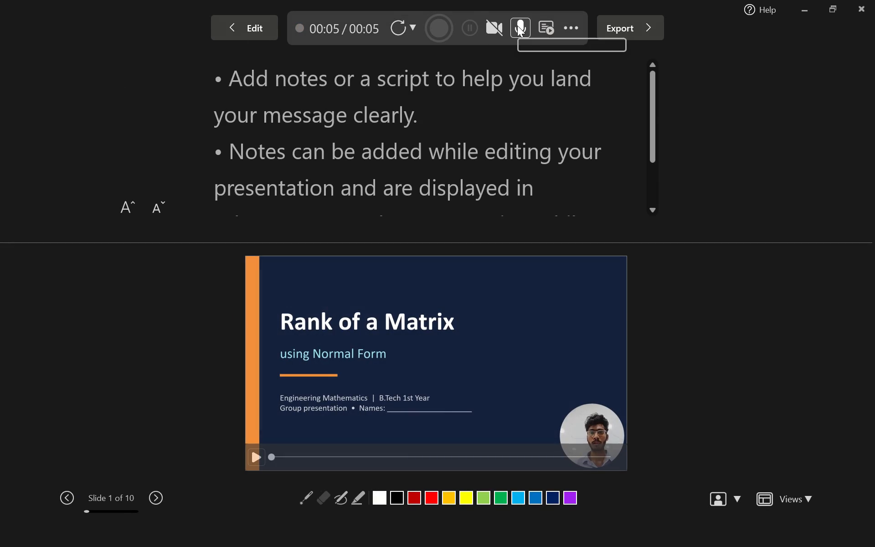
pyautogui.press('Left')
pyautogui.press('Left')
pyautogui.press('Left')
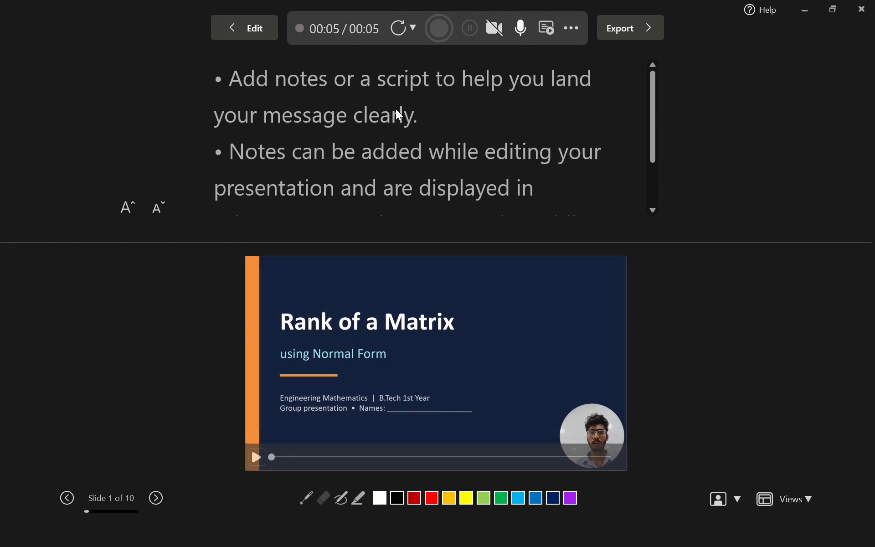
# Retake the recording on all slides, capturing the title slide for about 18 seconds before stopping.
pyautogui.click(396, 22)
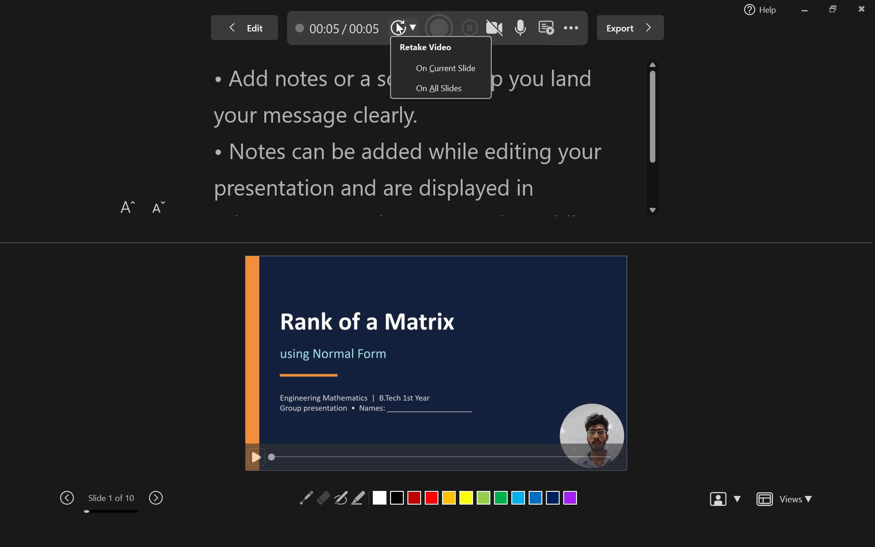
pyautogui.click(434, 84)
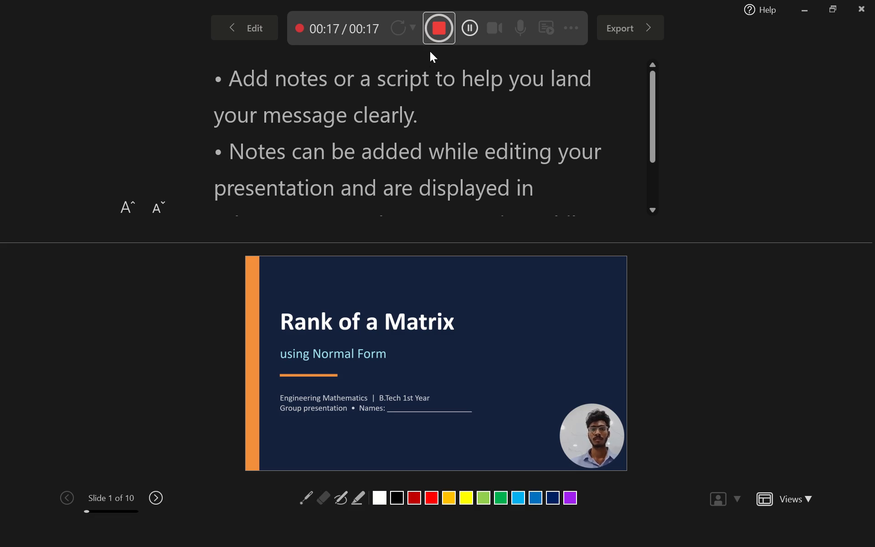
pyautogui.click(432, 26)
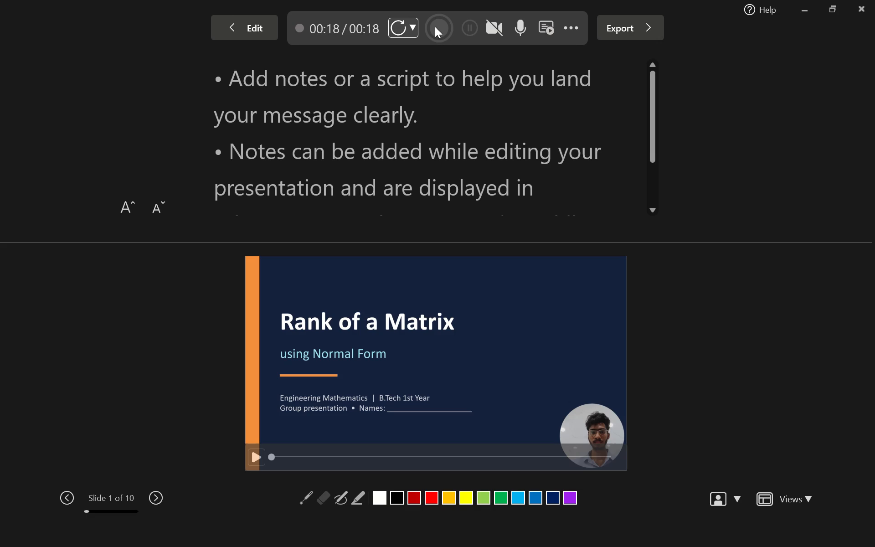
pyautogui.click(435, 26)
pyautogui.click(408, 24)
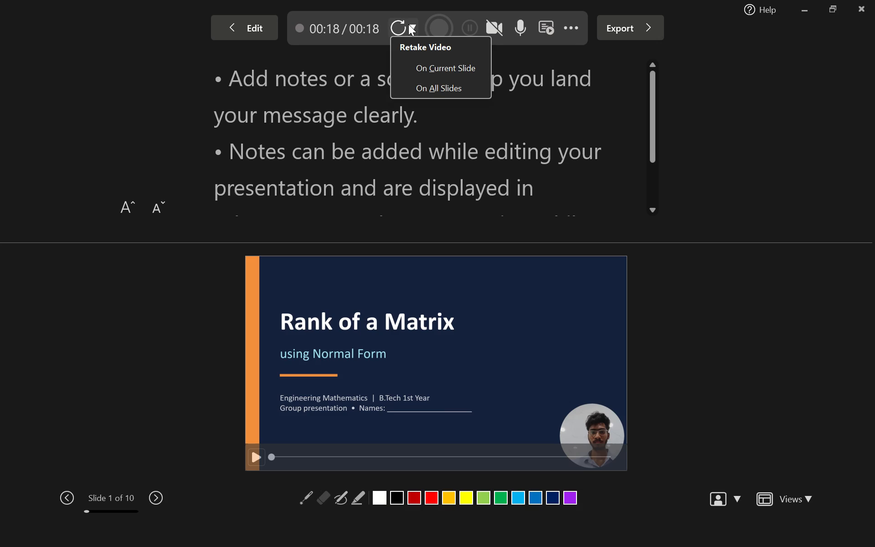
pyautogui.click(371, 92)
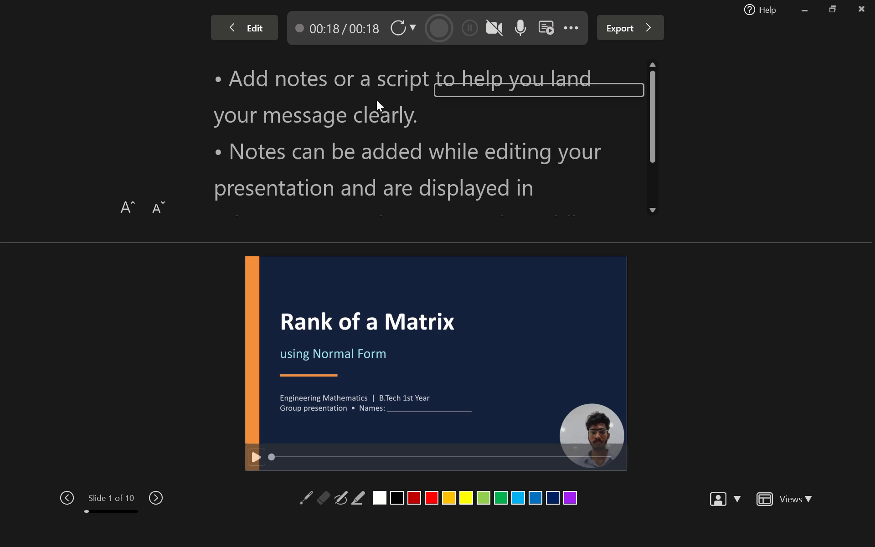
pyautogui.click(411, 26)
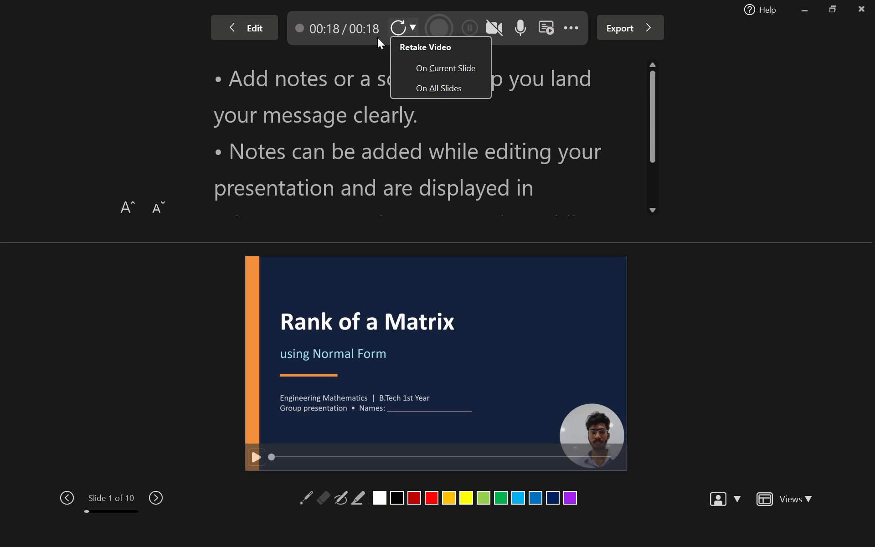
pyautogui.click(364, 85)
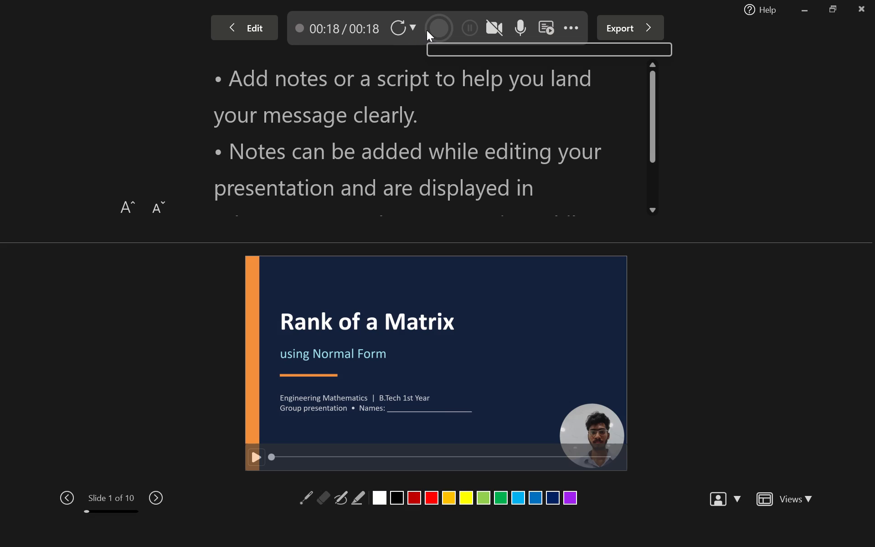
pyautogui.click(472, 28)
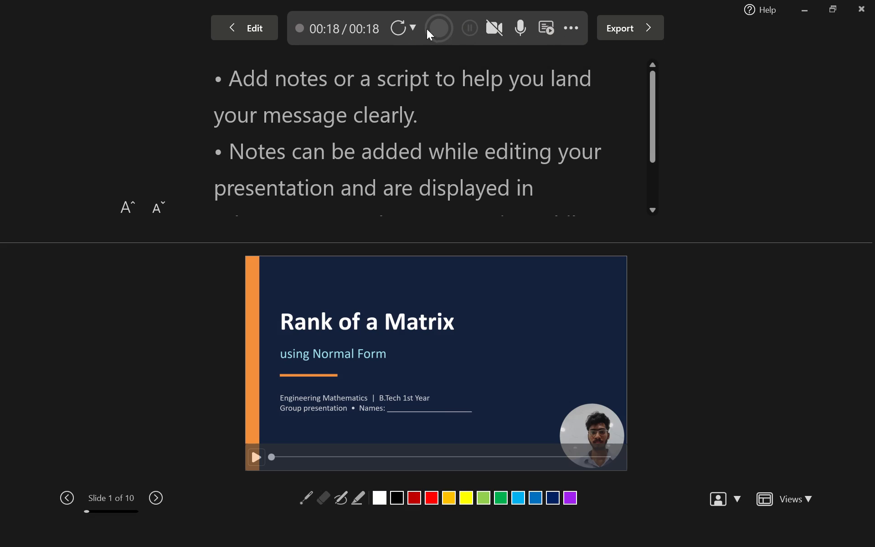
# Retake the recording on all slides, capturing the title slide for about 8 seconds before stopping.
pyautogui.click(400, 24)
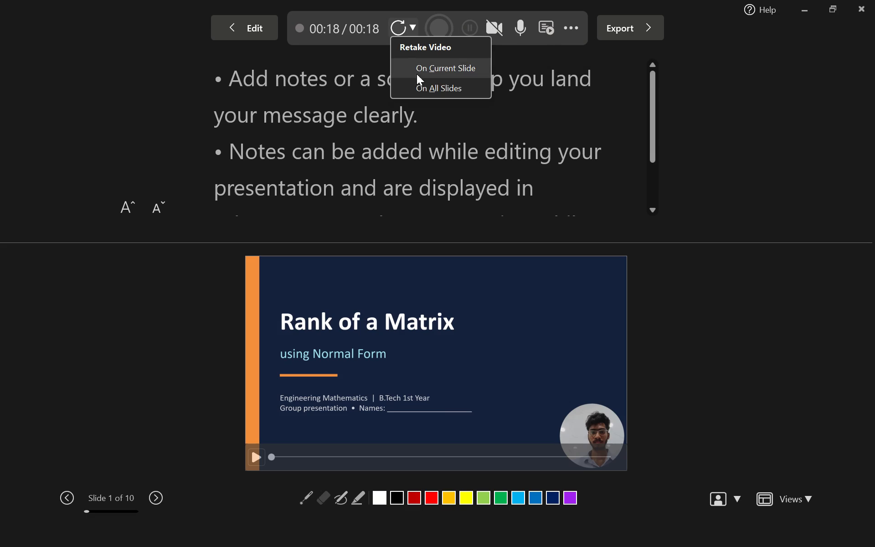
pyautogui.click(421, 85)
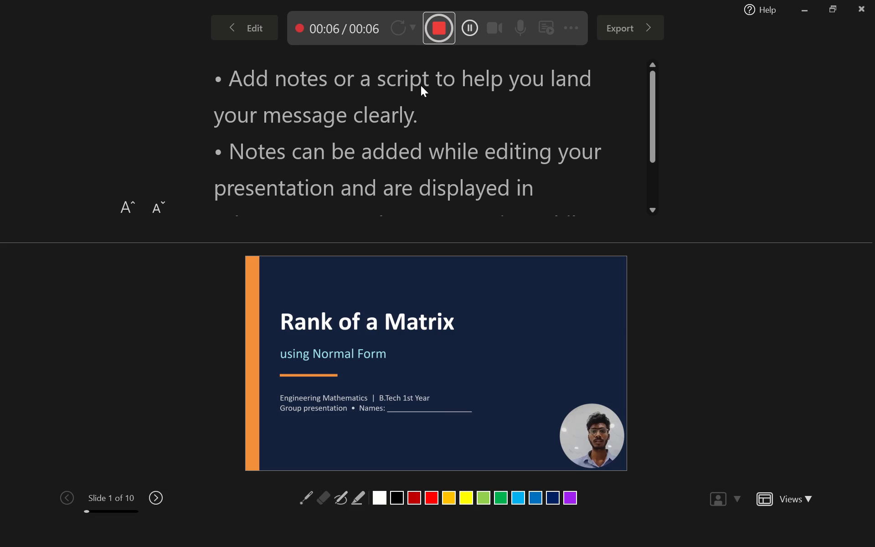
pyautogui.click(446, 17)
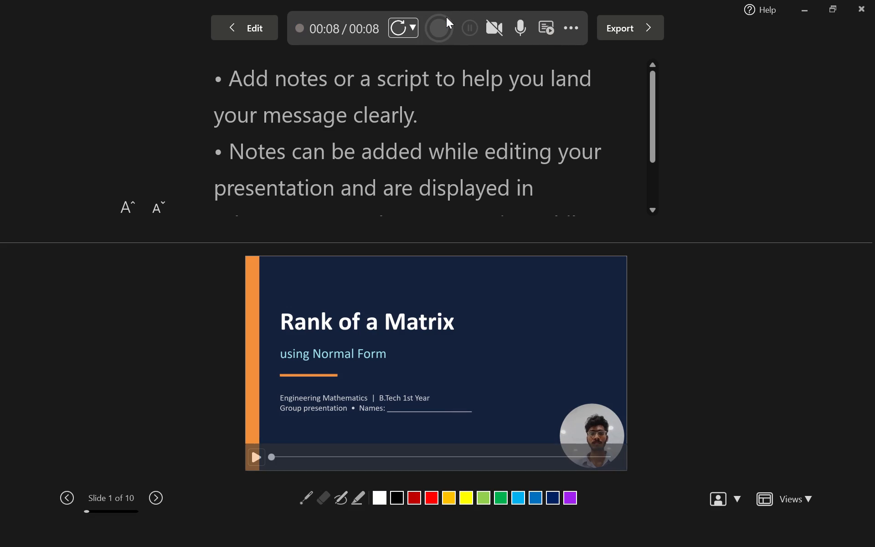
# Retake the recording on all slides, capture the title slide for about 19 seconds, and pause.
pyautogui.click(394, 19)
pyautogui.click(400, 29)
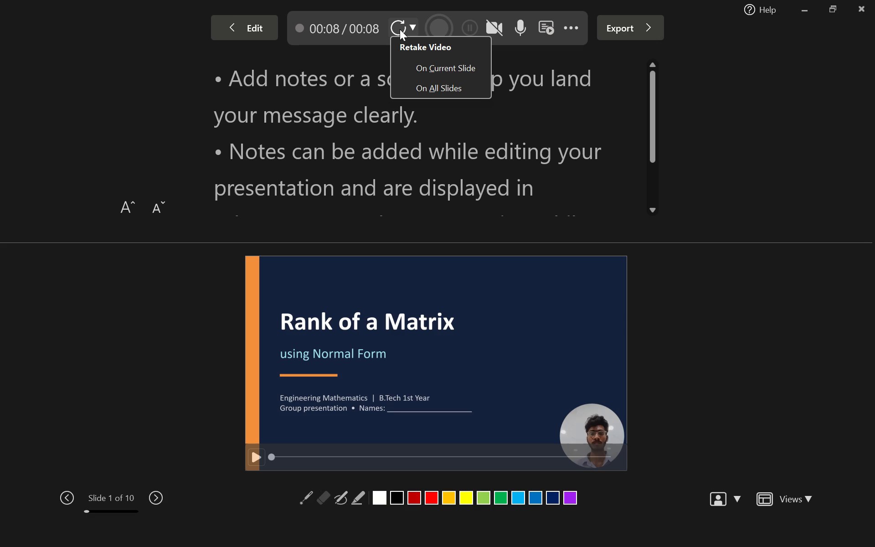
pyautogui.click(432, 95)
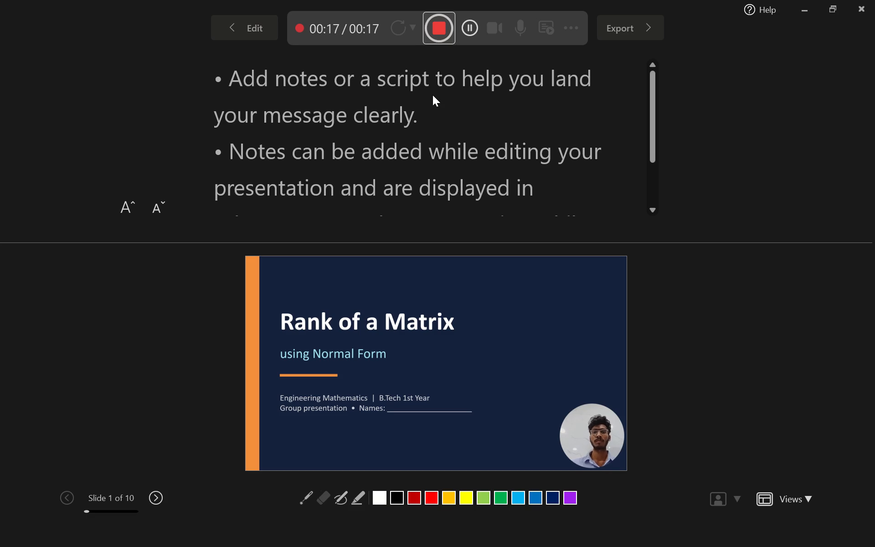
pyautogui.click(474, 21)
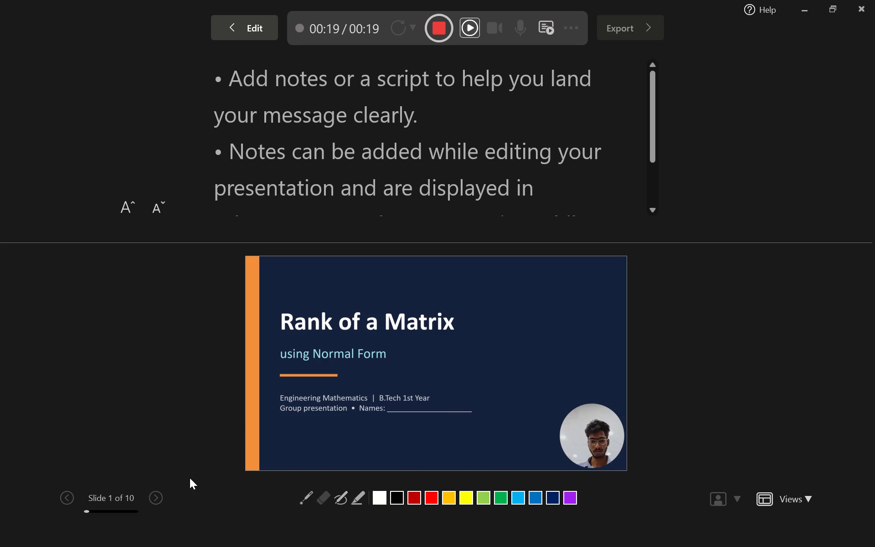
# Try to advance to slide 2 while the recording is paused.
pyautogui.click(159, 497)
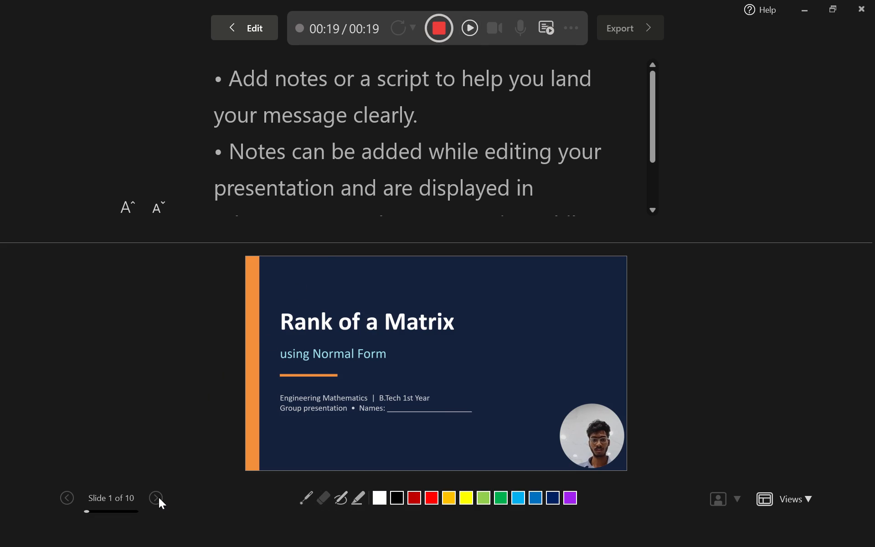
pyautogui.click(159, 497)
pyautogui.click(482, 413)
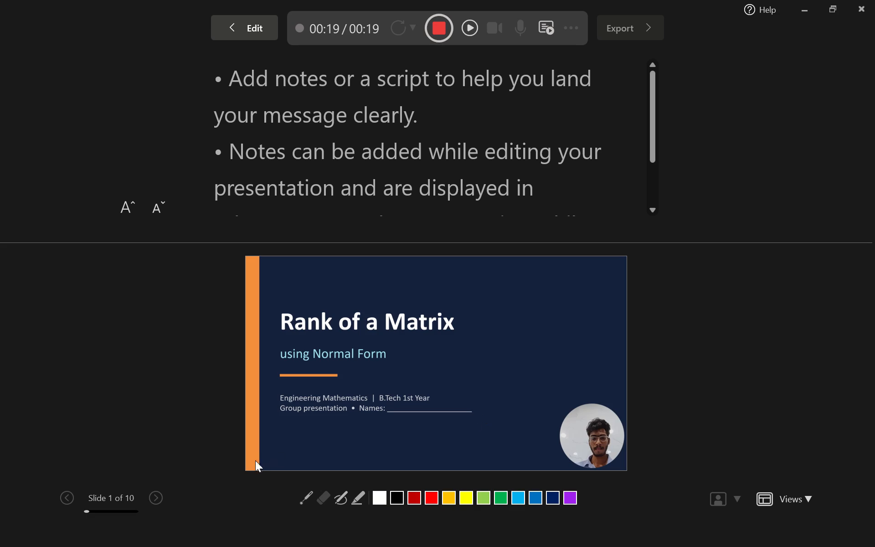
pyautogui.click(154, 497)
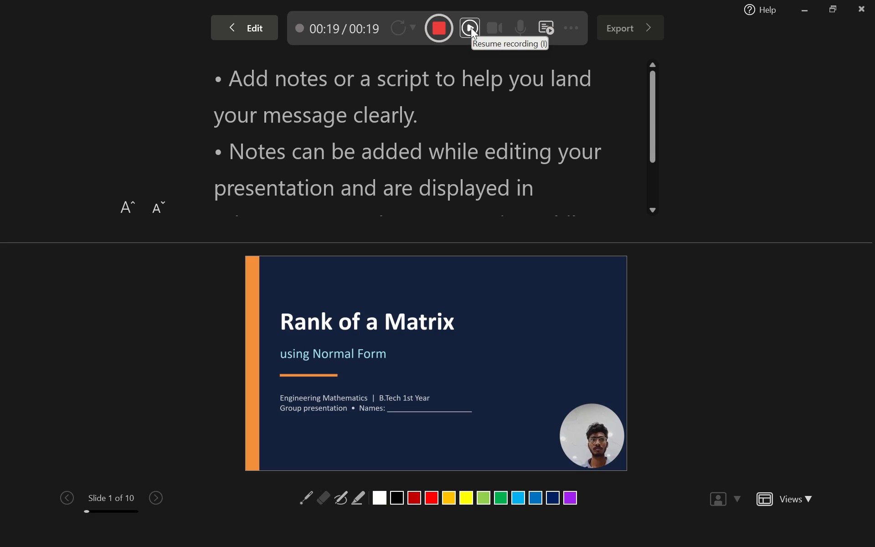
# Resume the recording and advance through the What we will cover slide to slide 3, Rank of a Matrix: Definition.
pyautogui.click(471, 27)
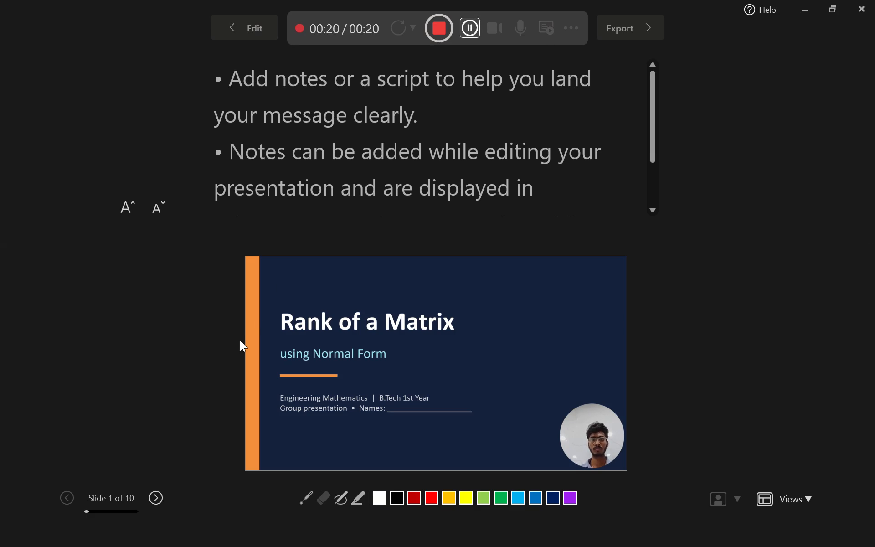
pyautogui.click(151, 501)
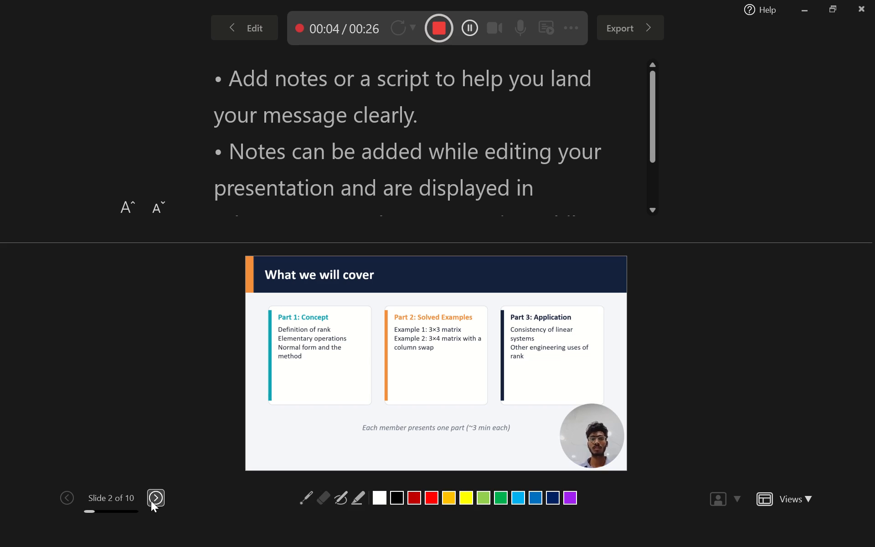
pyautogui.click(151, 501)
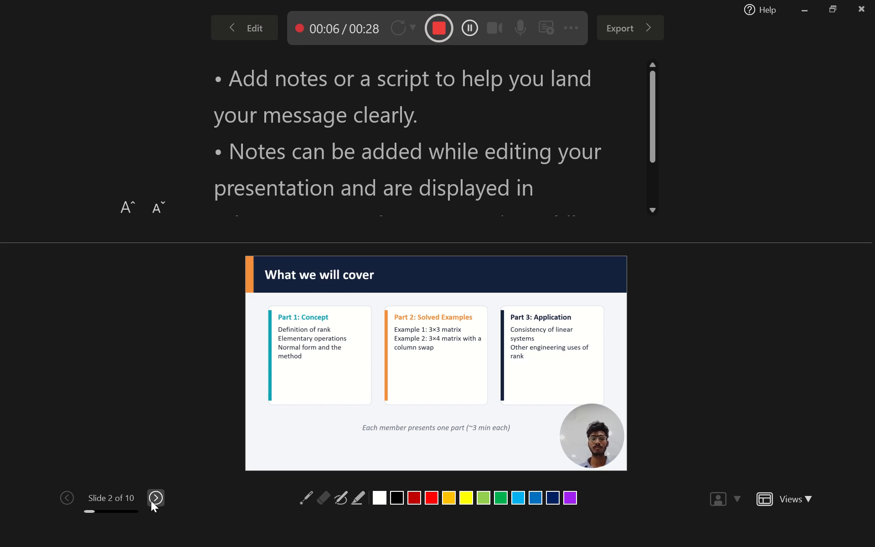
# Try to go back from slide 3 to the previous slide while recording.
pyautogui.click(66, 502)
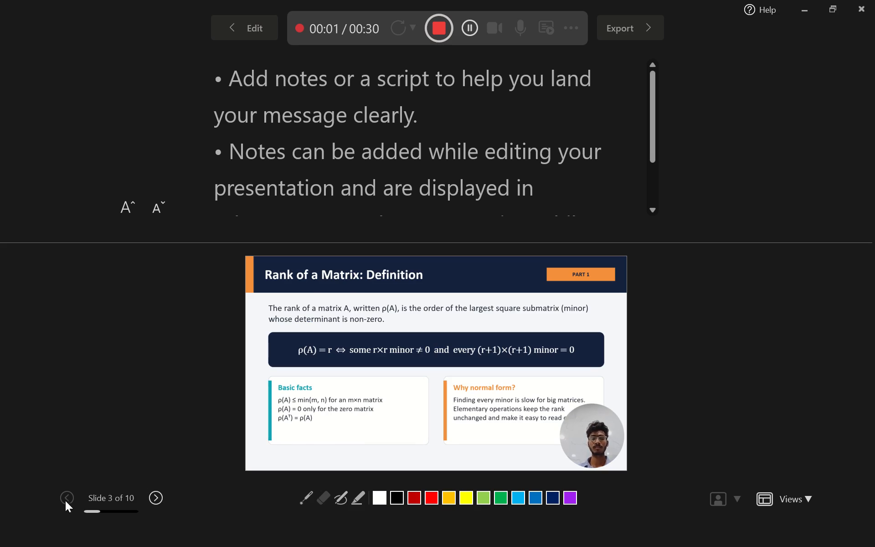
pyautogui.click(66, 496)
# Pause the recording on slide 3, Rank of a Matrix: Definition, about 7 seconds into the slide.
pyautogui.click(472, 18)
pyautogui.click(463, 26)
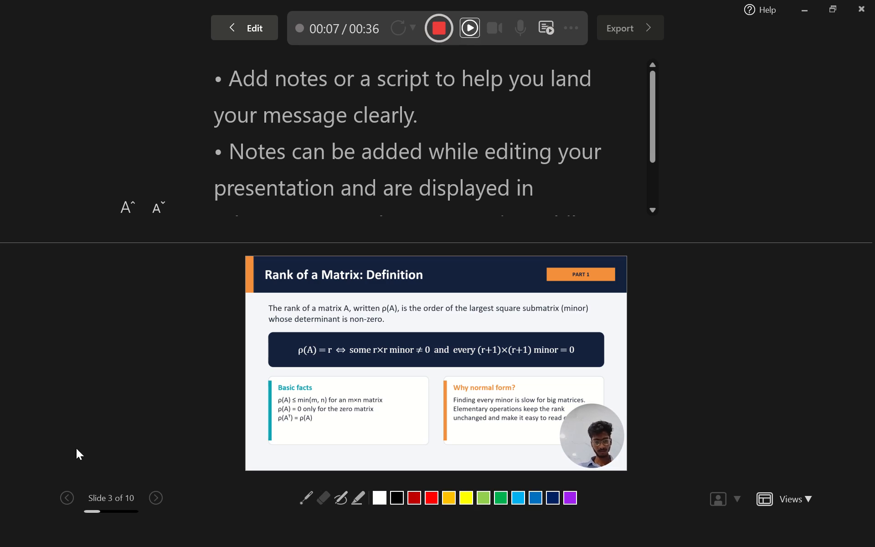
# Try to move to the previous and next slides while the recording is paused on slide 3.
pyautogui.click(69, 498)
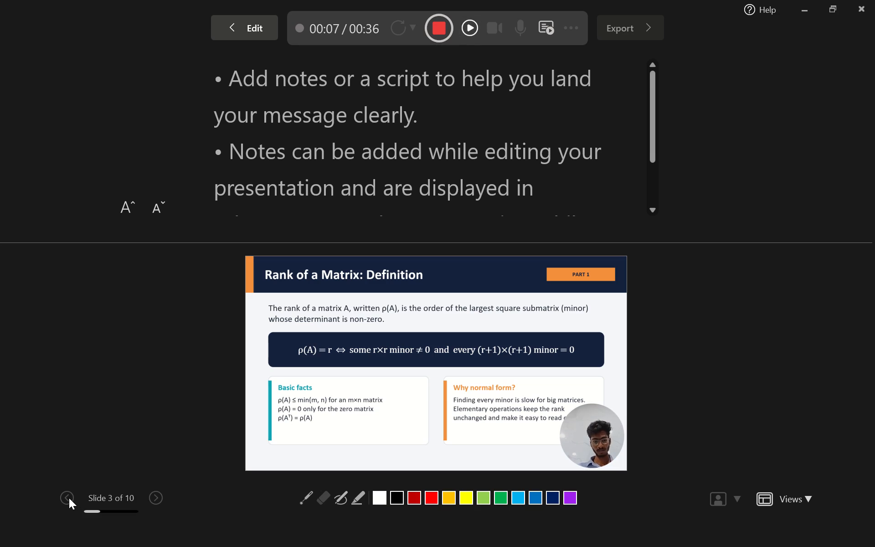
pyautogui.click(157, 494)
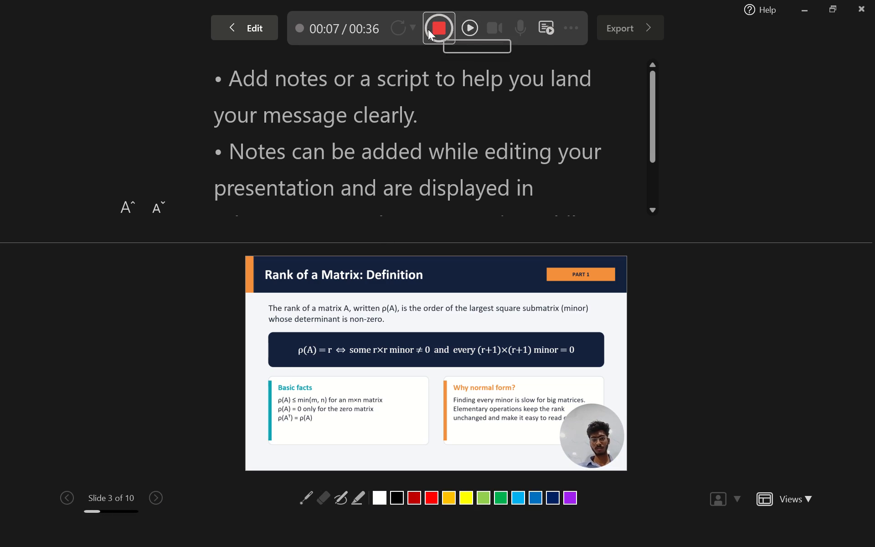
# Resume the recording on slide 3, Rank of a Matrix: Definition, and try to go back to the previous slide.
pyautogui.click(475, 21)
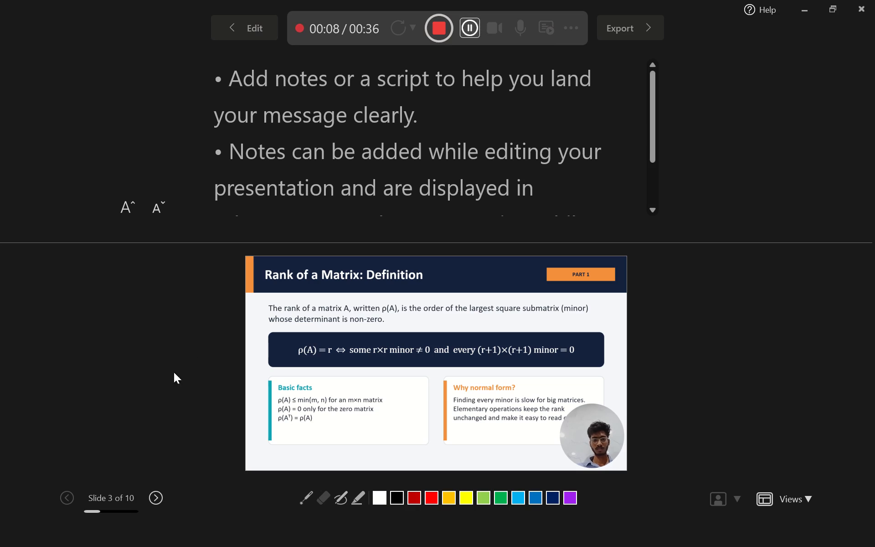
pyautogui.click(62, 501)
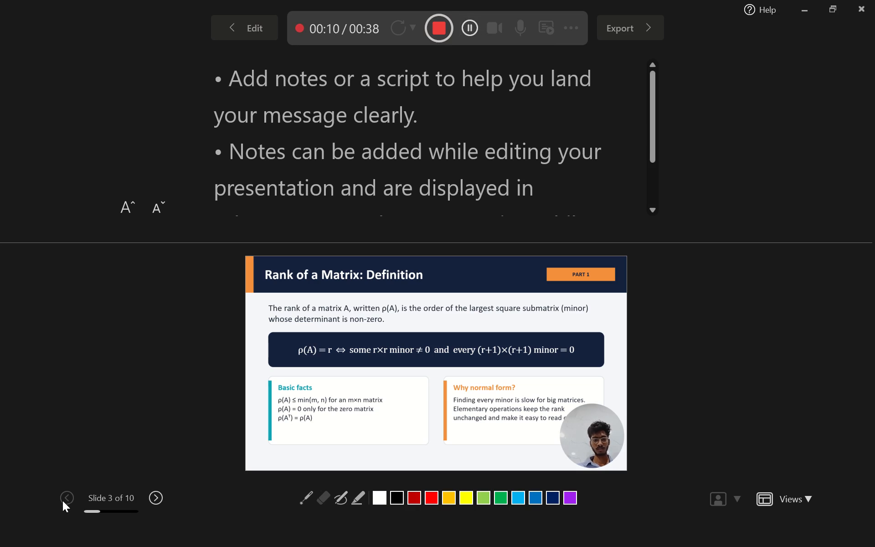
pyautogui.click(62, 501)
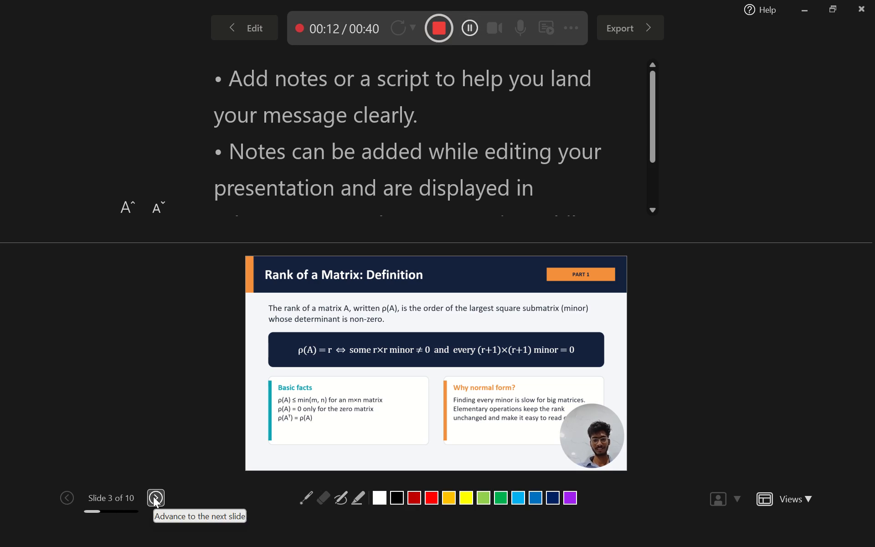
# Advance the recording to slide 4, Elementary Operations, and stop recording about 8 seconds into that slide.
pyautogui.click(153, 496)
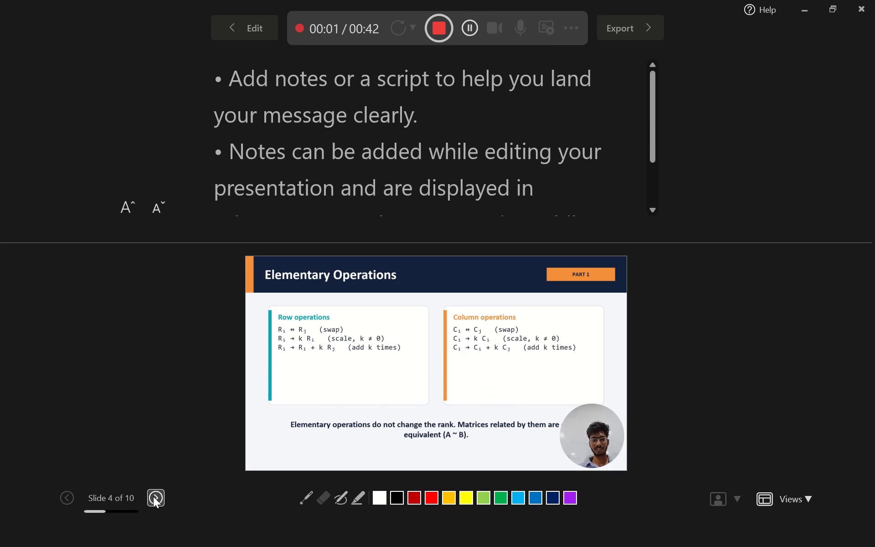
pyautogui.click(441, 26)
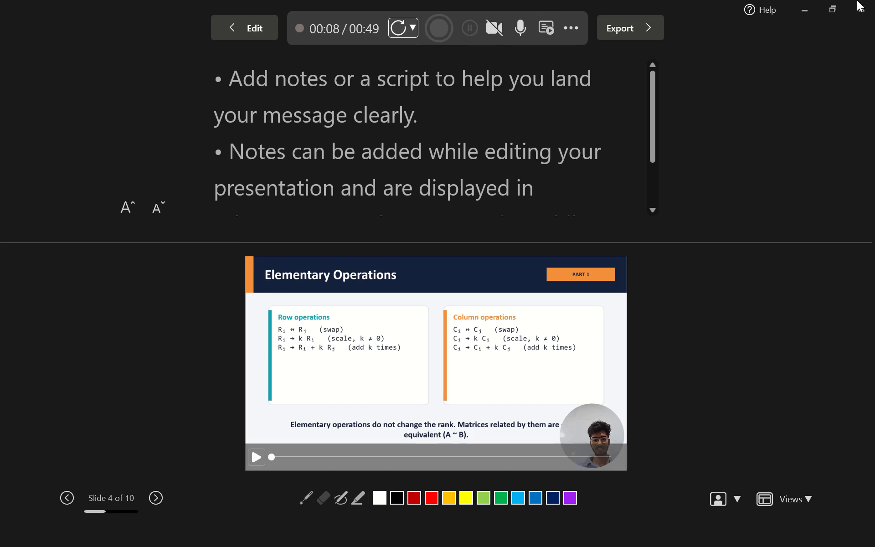
# Close the recording view, return to the title slide and reopen the recording view from the beginning.
pyautogui.click(862, 14)
pyautogui.press('Left')
pyautogui.press('Left')
pyautogui.press('Left')
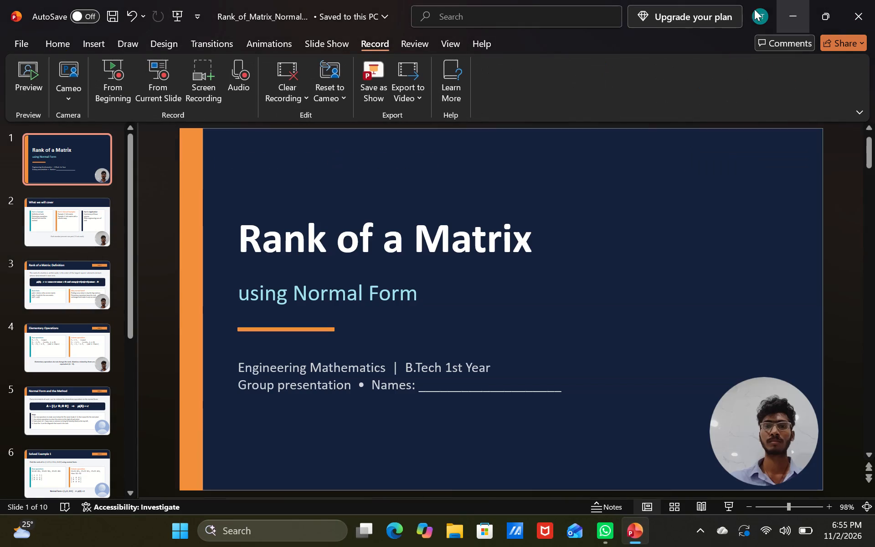
pyautogui.click(107, 85)
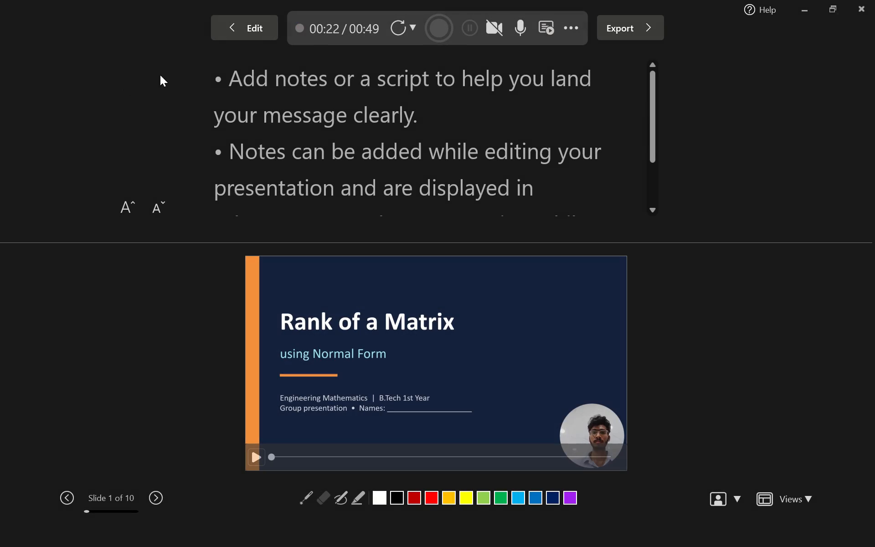
# Retake the video on all slides, recording the Rank of a Matrix title slide for about 15 seconds before stopping.
pyautogui.click(407, 22)
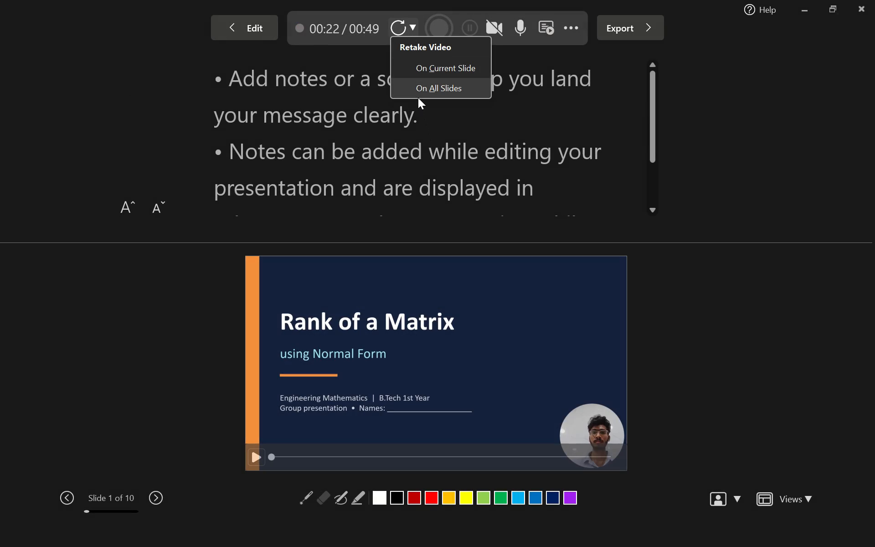
pyautogui.click(417, 90)
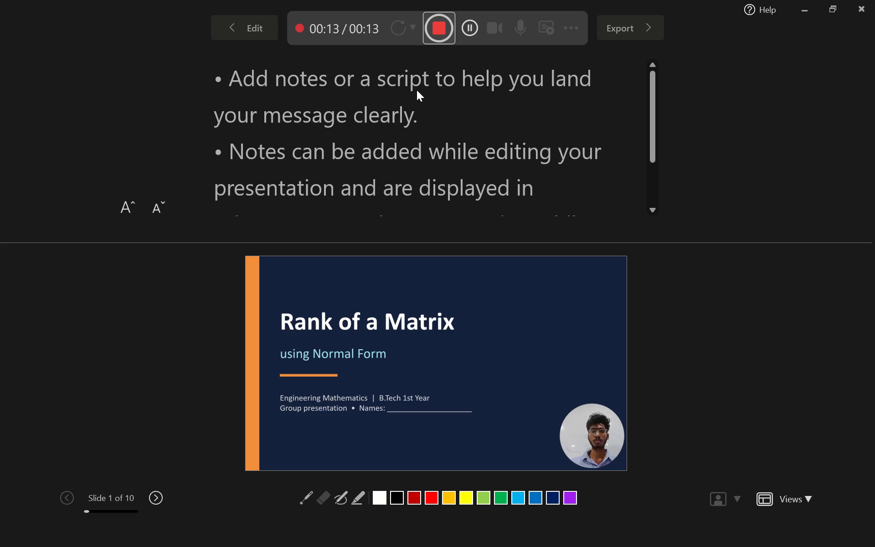
pyautogui.click(432, 26)
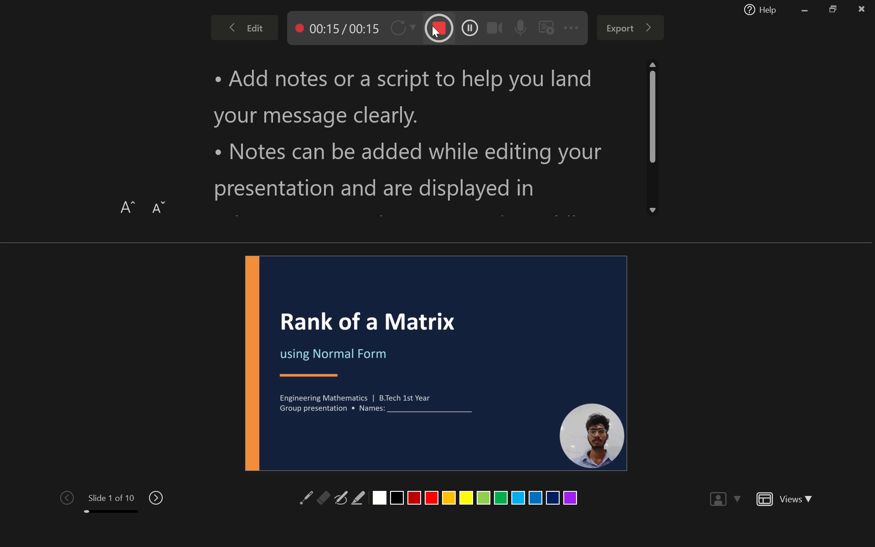
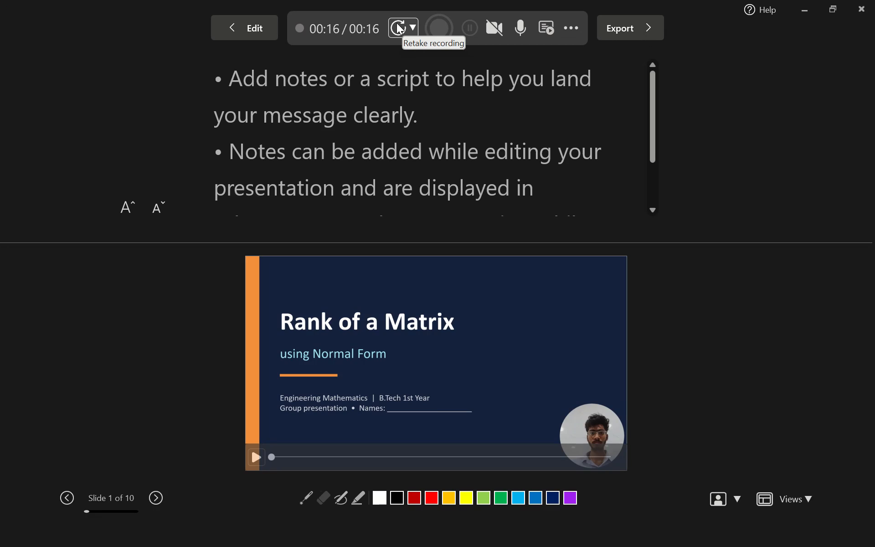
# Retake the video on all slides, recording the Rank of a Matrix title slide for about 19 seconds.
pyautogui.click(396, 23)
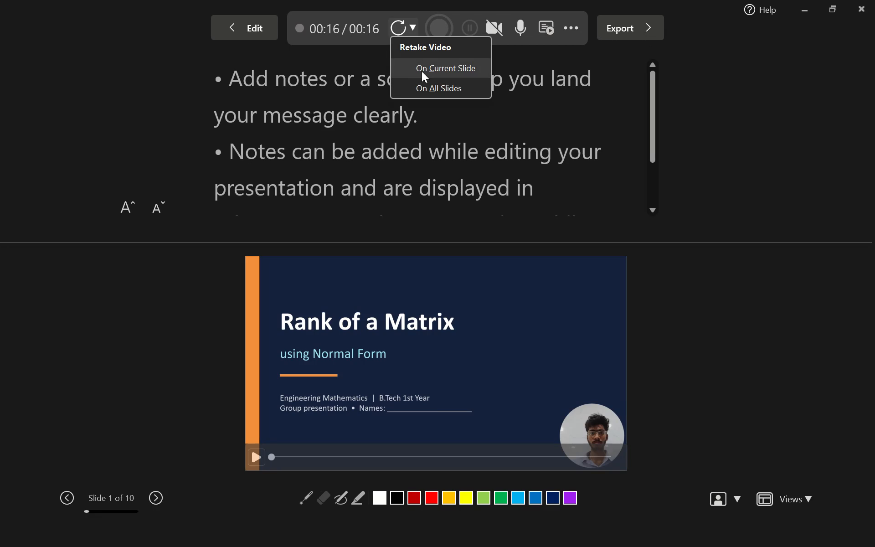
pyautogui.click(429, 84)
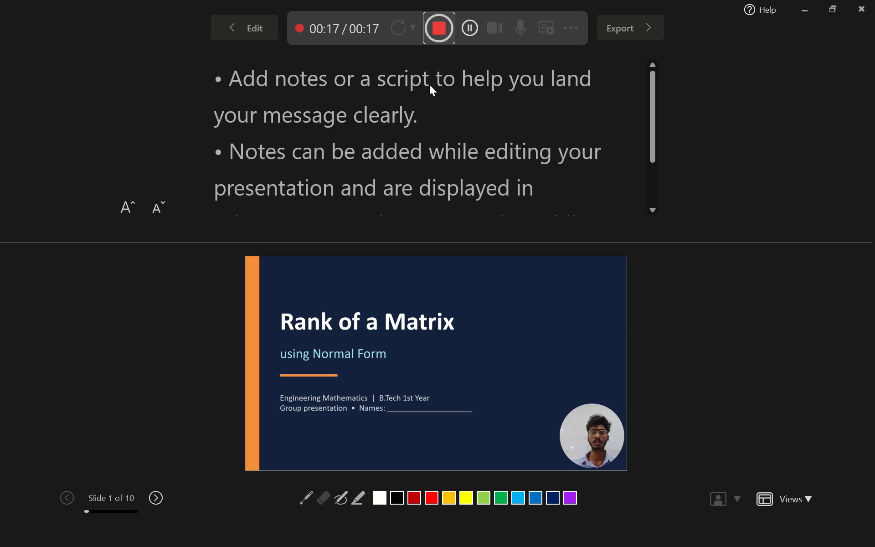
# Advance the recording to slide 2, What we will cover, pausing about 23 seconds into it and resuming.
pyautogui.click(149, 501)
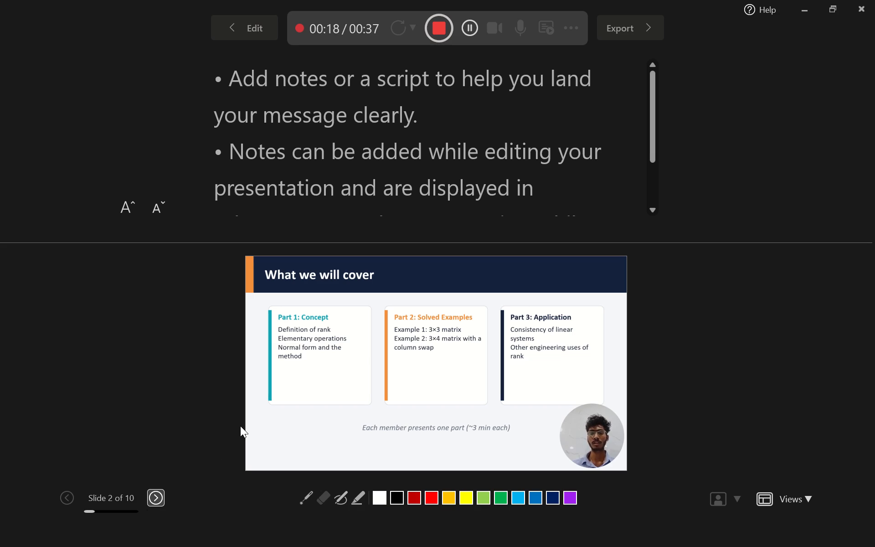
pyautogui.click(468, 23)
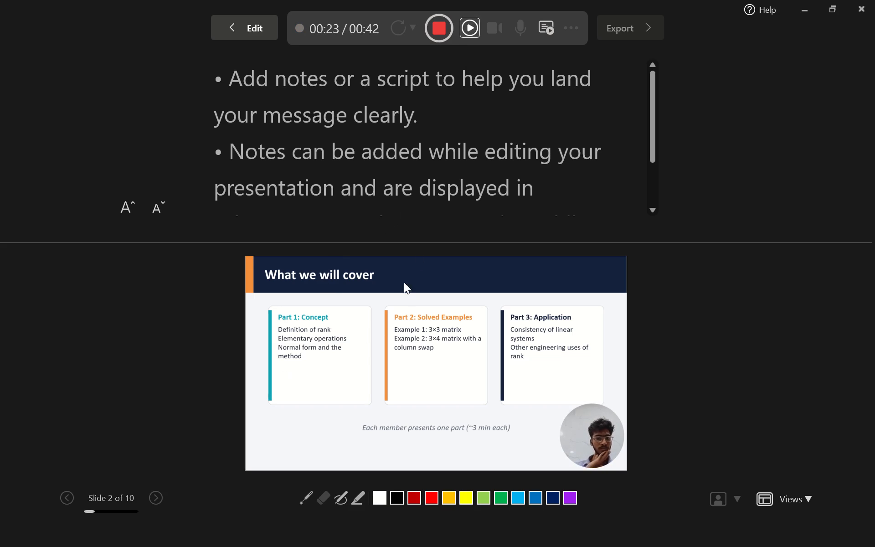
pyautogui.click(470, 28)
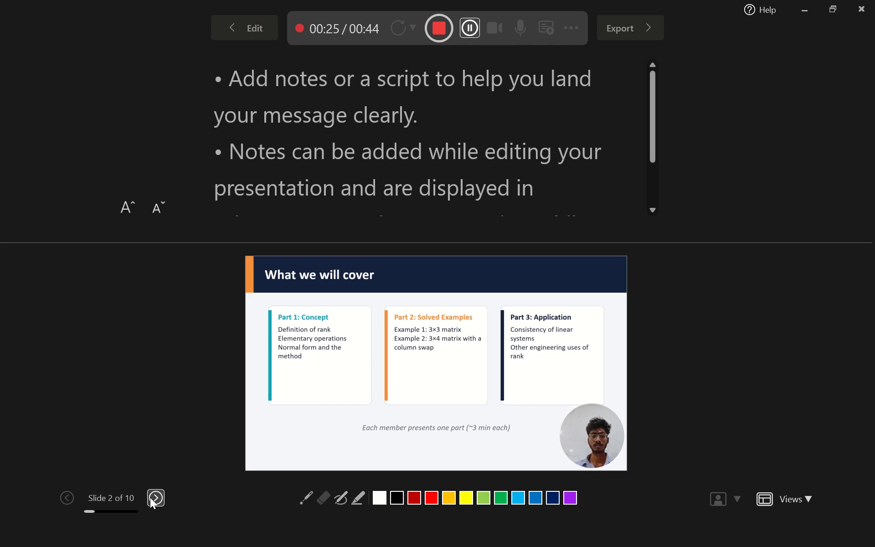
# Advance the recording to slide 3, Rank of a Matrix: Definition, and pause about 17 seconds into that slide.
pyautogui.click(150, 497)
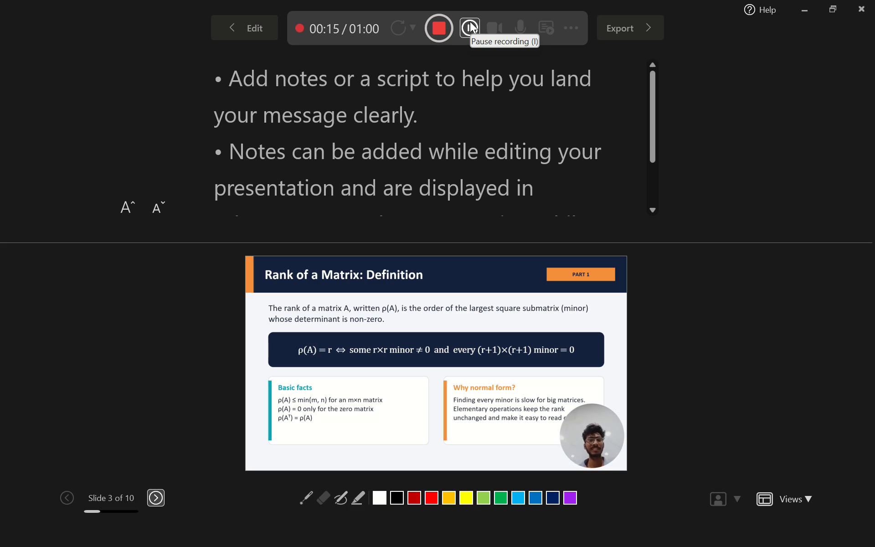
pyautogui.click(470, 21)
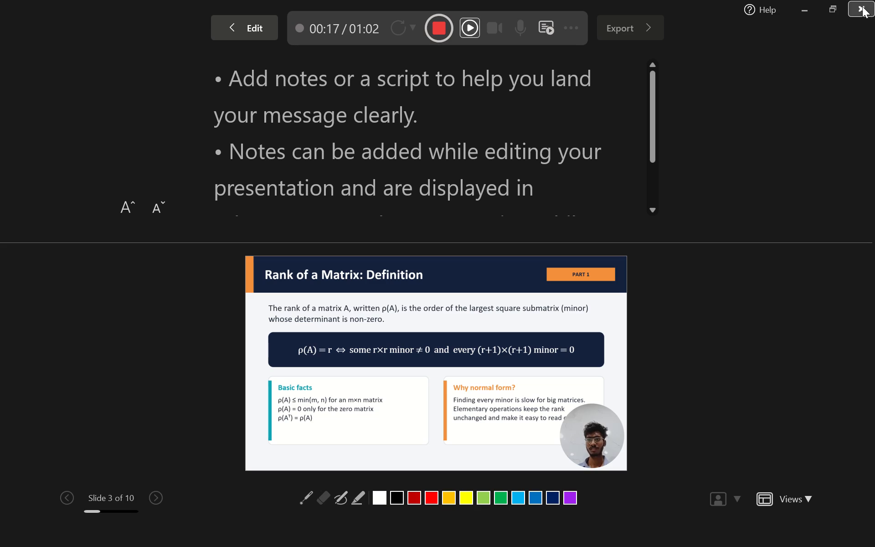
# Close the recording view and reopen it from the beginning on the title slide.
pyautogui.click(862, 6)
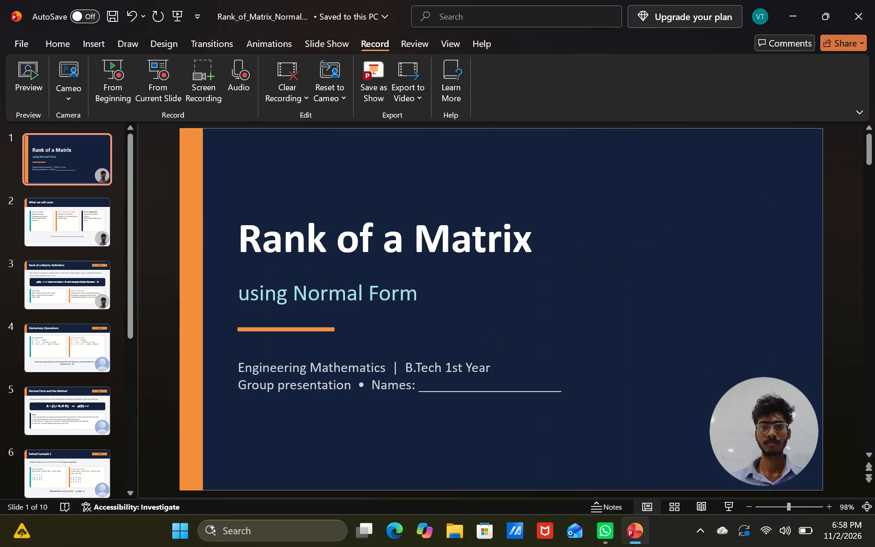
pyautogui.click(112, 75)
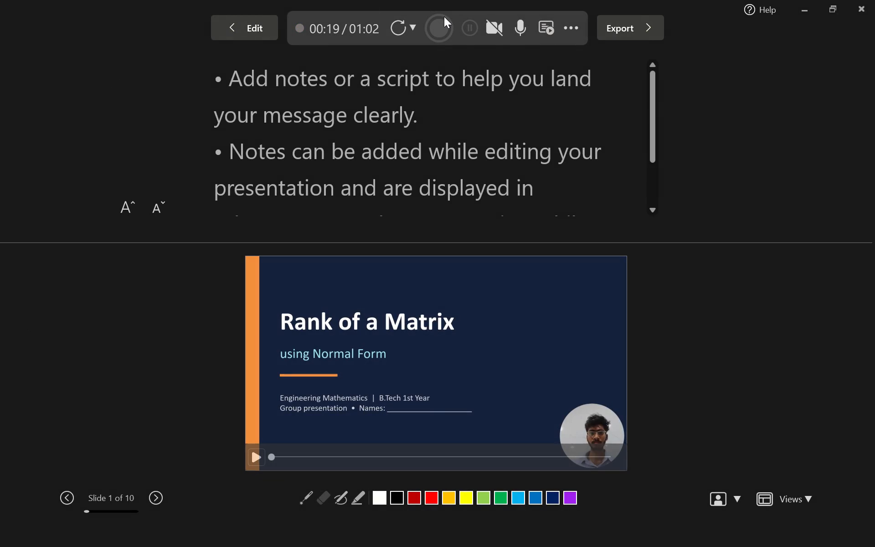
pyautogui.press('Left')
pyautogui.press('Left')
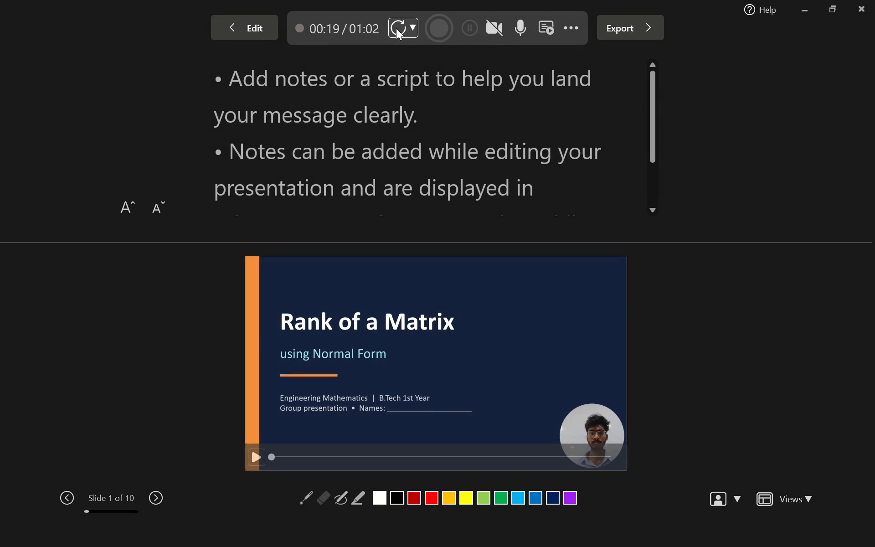
# Retake the video on all slides, recording the Rank of a Matrix title slide for about 19 seconds before pausing.
pyautogui.click(396, 28)
pyautogui.click(426, 83)
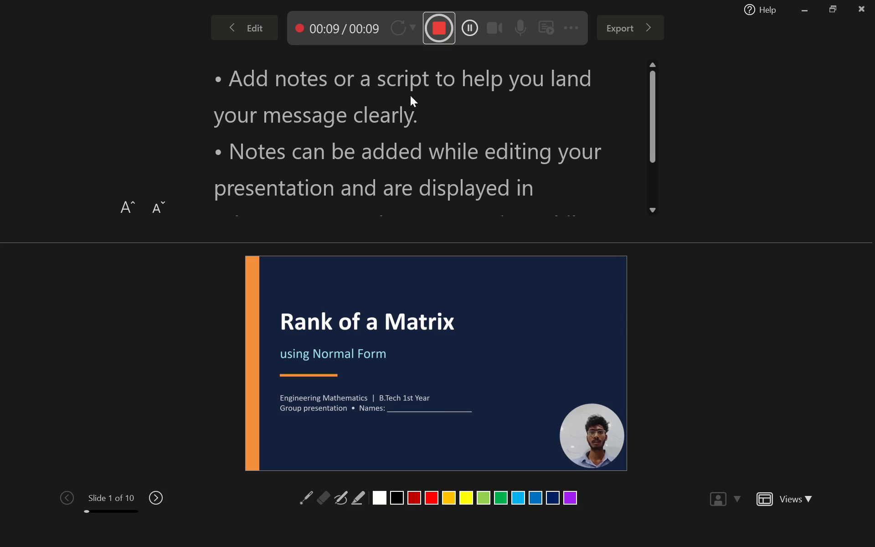
pyautogui.click(444, 95)
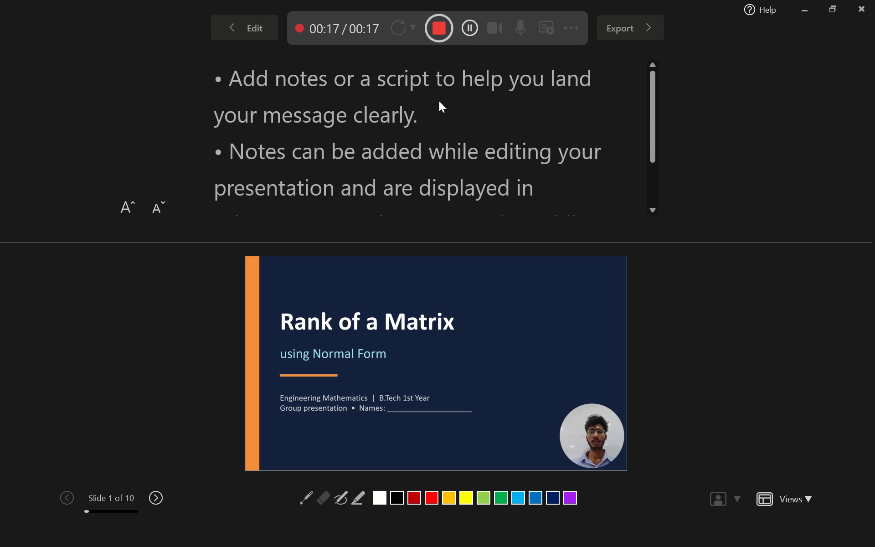
pyautogui.click(472, 28)
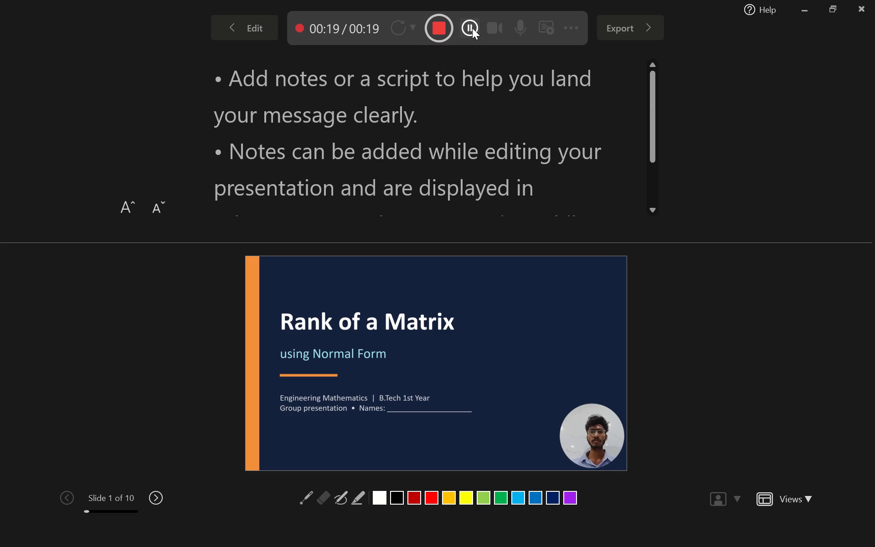
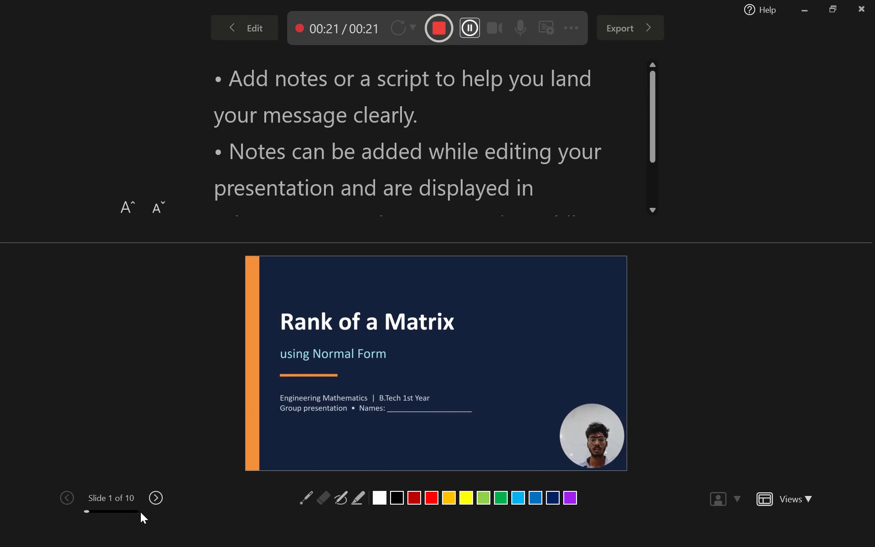
# Advance the recording to slide 2, What we will cover, and pause about 29 seconds into that slide.
pyautogui.click(150, 500)
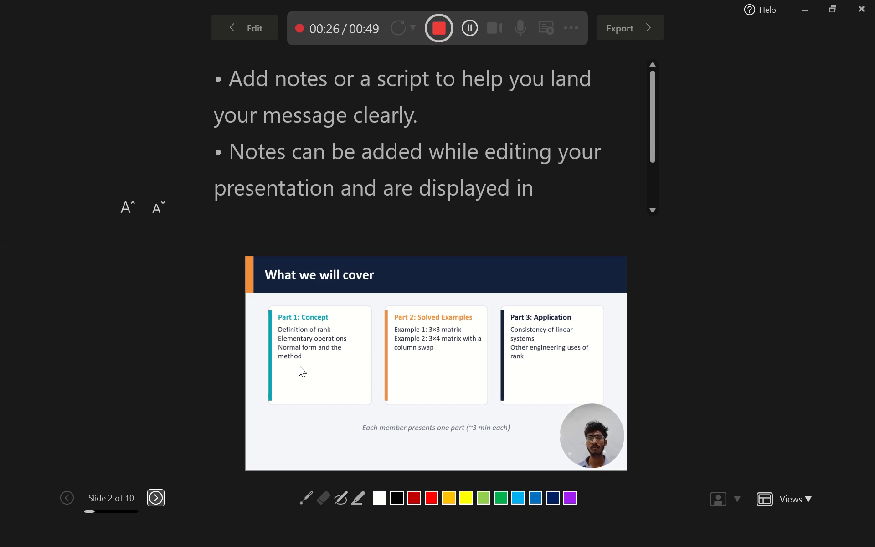
pyautogui.click(467, 27)
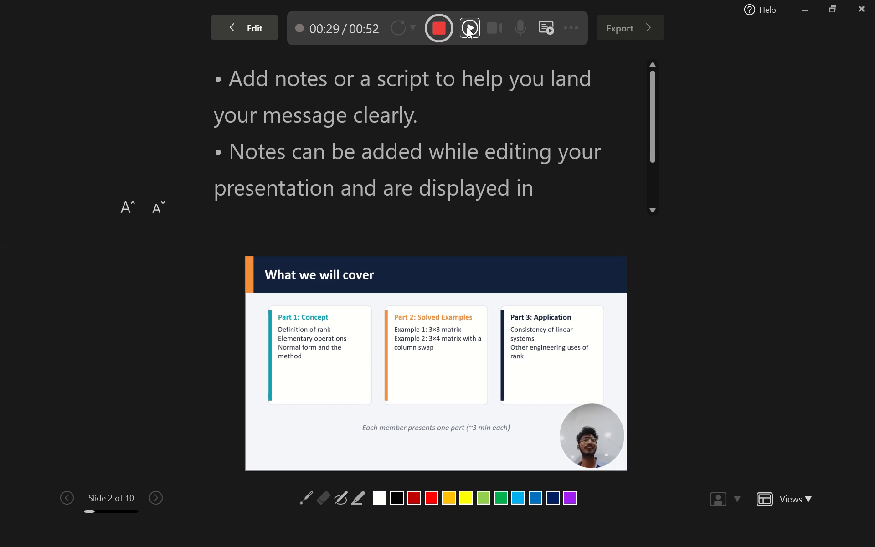
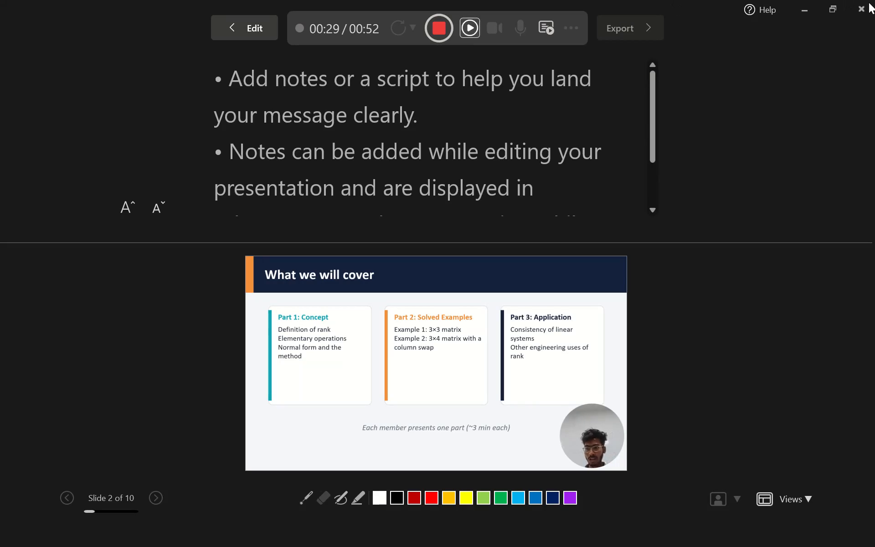
# Exit the recording view while on slide 2 and return to the normal editing view of the presentation.
pyautogui.click(869, 2)
pyautogui.click(862, 0)
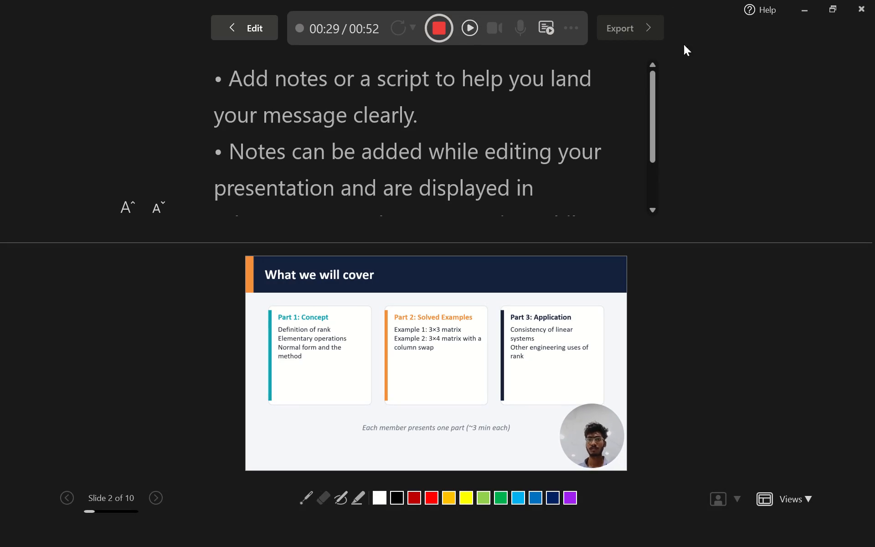
pyautogui.click(867, 7)
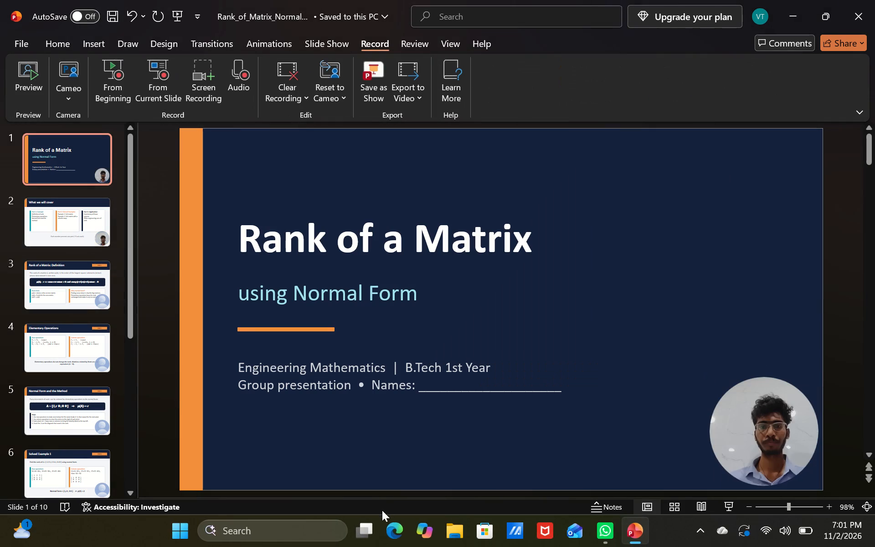
# Look through the recorded and unrecorded slides, then return to slide 1, the Rank of a Matrix title slide.
pyautogui.scroll(-2, 216, 528)
pyautogui.scroll(-2, 268, 417)
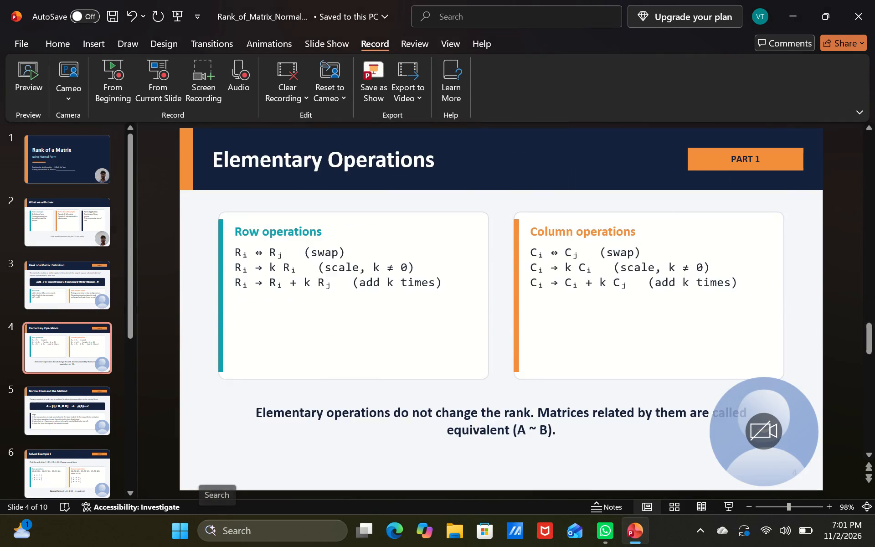
pyautogui.scroll(16, 268, 417)
pyautogui.scroll(-1, 268, 417)
pyautogui.scroll(1, 268, 417)
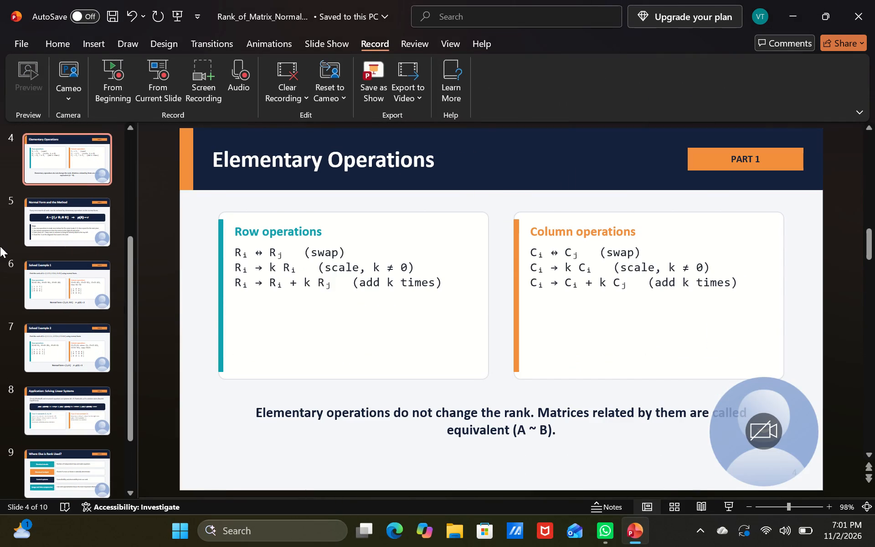
pyautogui.scroll(20, 0, 246)
pyautogui.scroll(11, 0, 246)
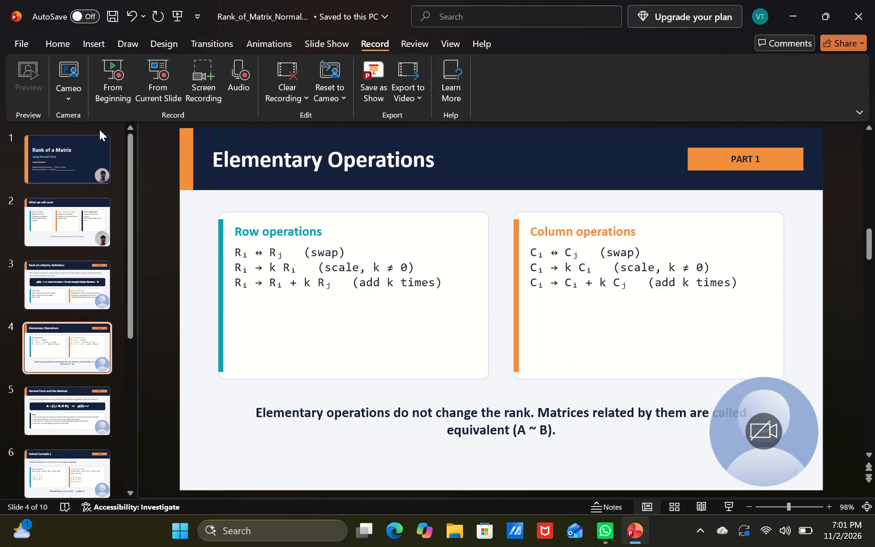
pyautogui.click(72, 173)
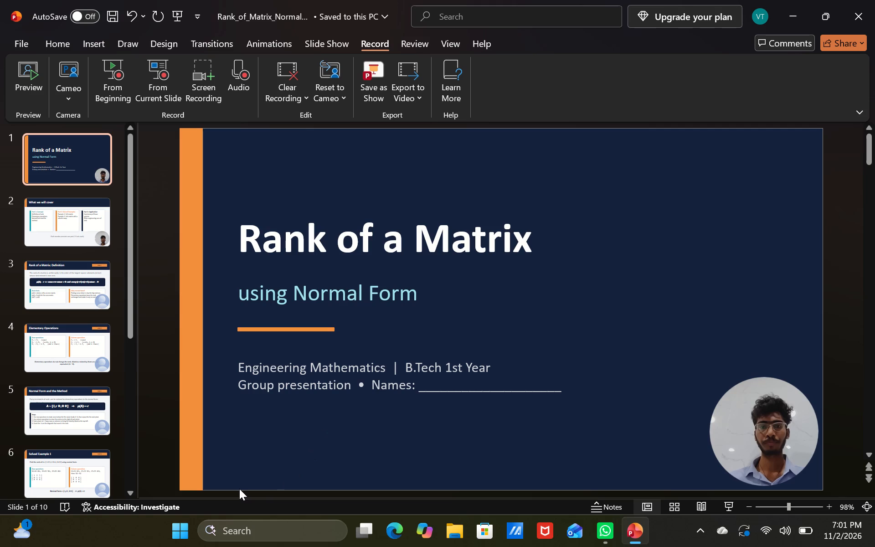
pyautogui.scroll(1, 239, 489)
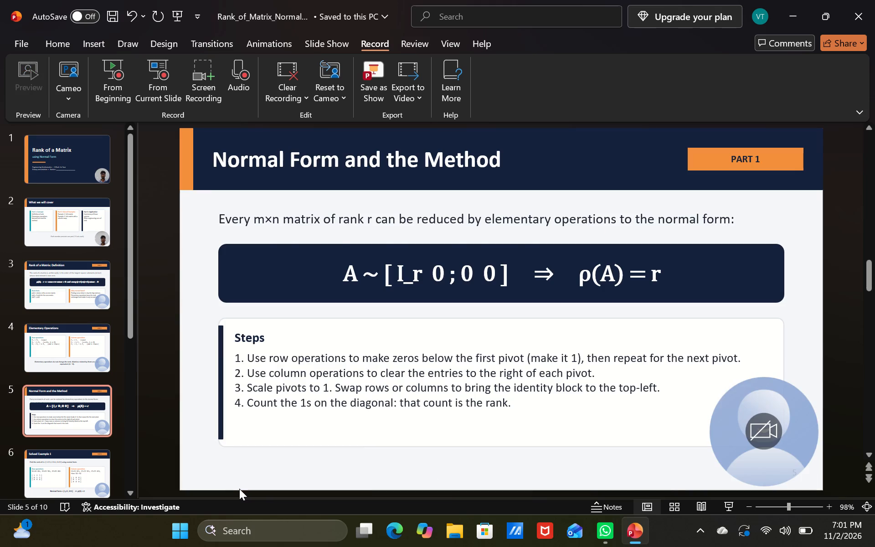
pyautogui.scroll(6, 239, 489)
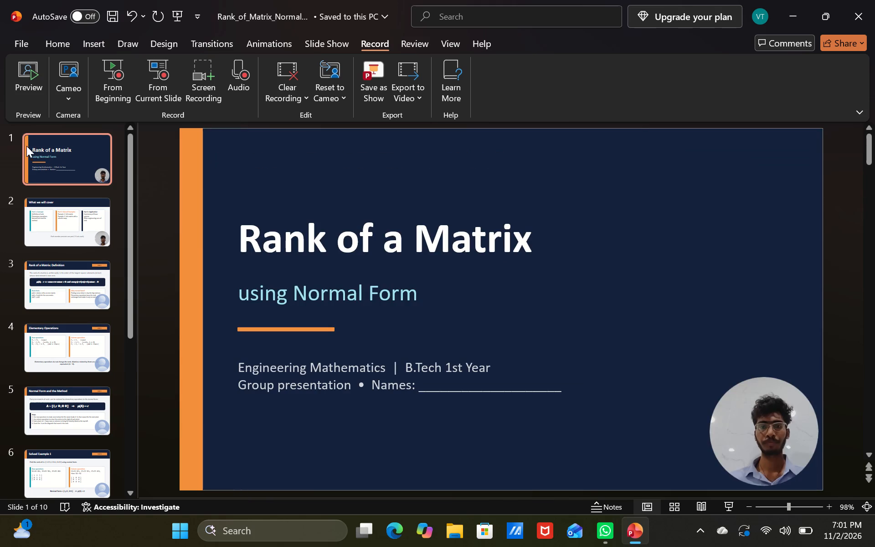
pyautogui.click(48, 175)
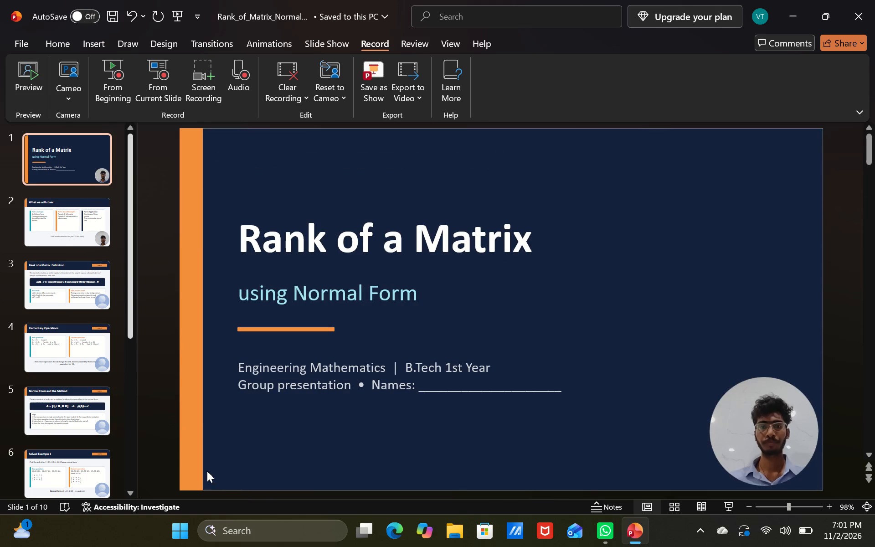
# Show the speaker notes for slide 1, paste the copied presentation script into them, and save the presentation.
pyautogui.click(228, 496)
pyautogui.click(226, 484)
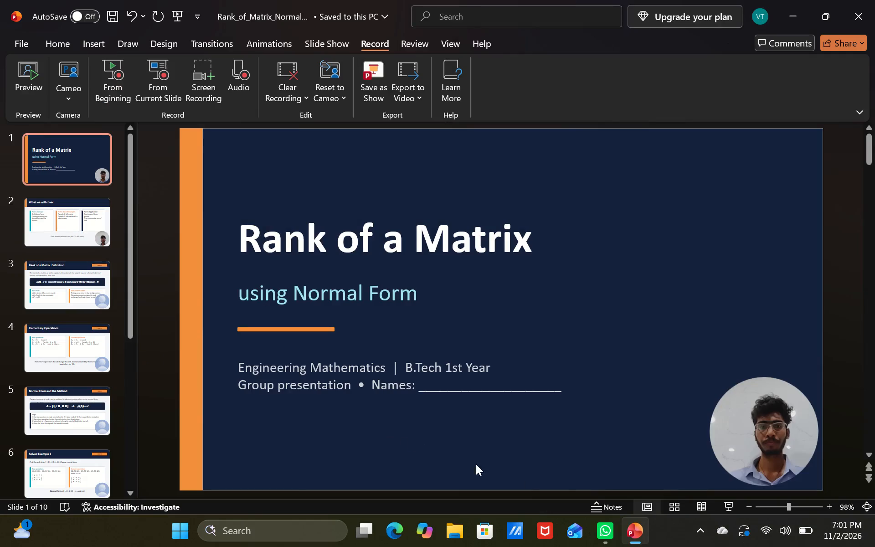
pyautogui.click(600, 500)
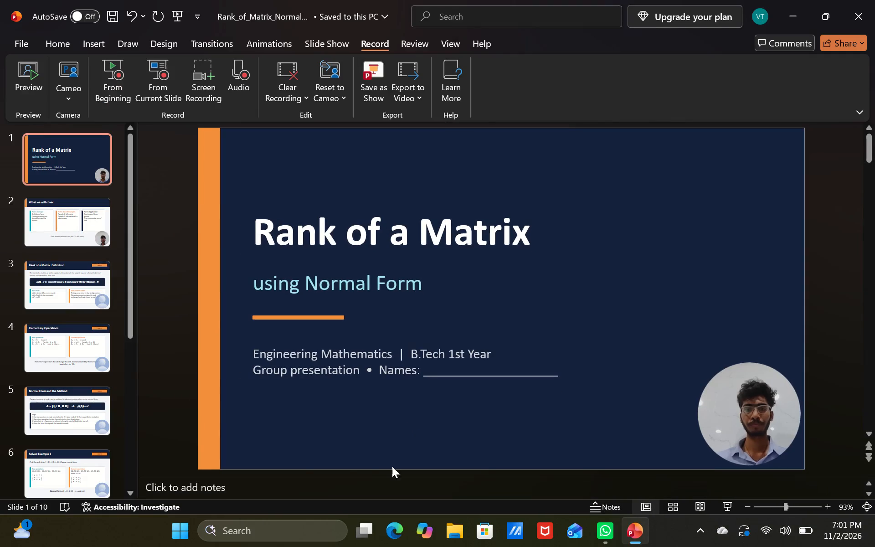
pyautogui.click(266, 487)
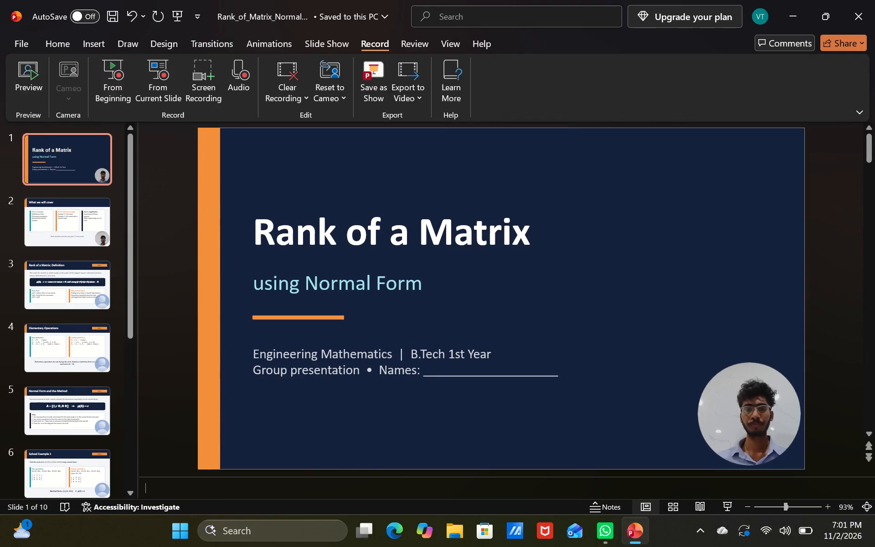
pyautogui.hotkey('ctrl', 'v')
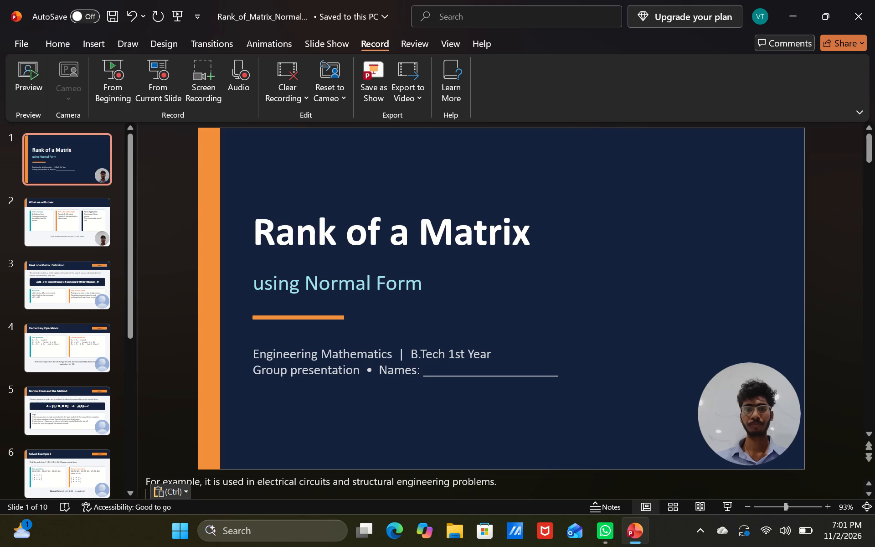
pyautogui.scroll(-2, 266, 487)
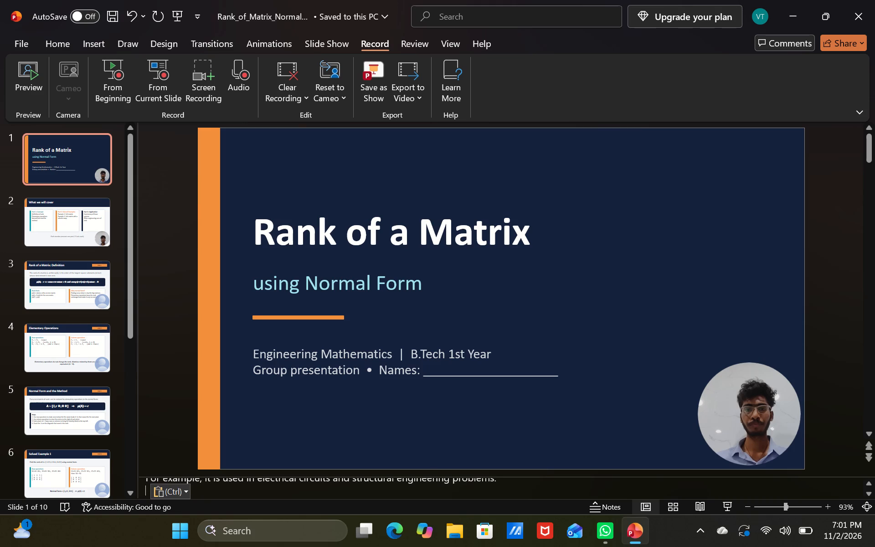
pyautogui.scroll(-1, 266, 487)
pyautogui.hotkey('ctrl', 's')
pyautogui.click(477, 484)
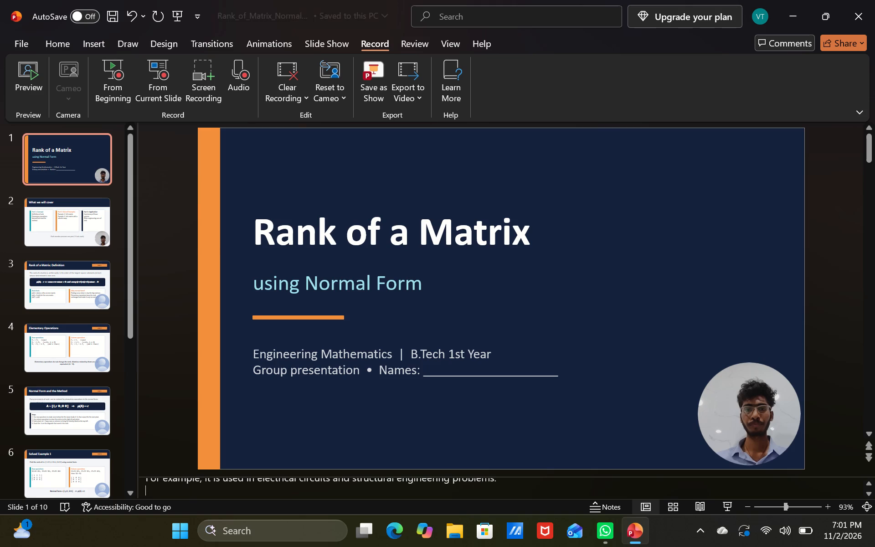
# Reopen the recording view from the beginning, start the teleprompter's automatic scrolling of the notes, and increase its scroll speed to slightly past midway.
pyautogui.click(123, 72)
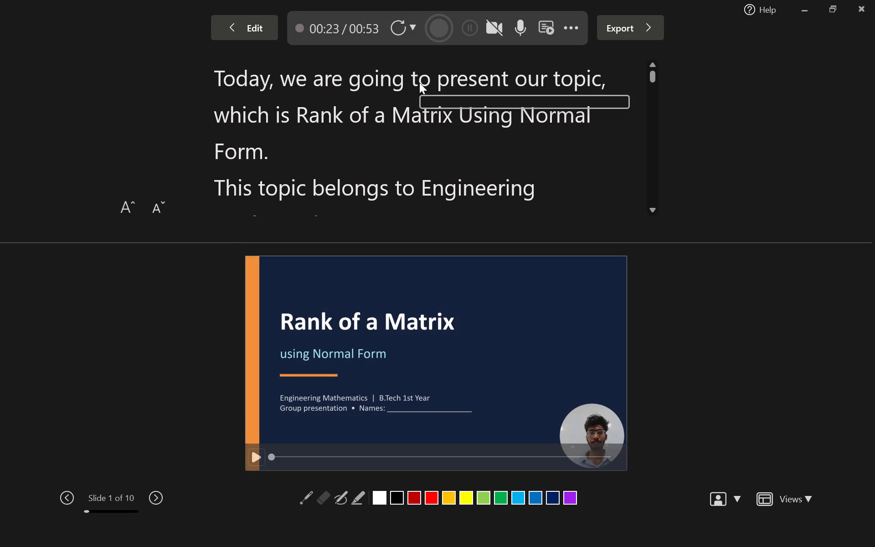
pyautogui.click(551, 20)
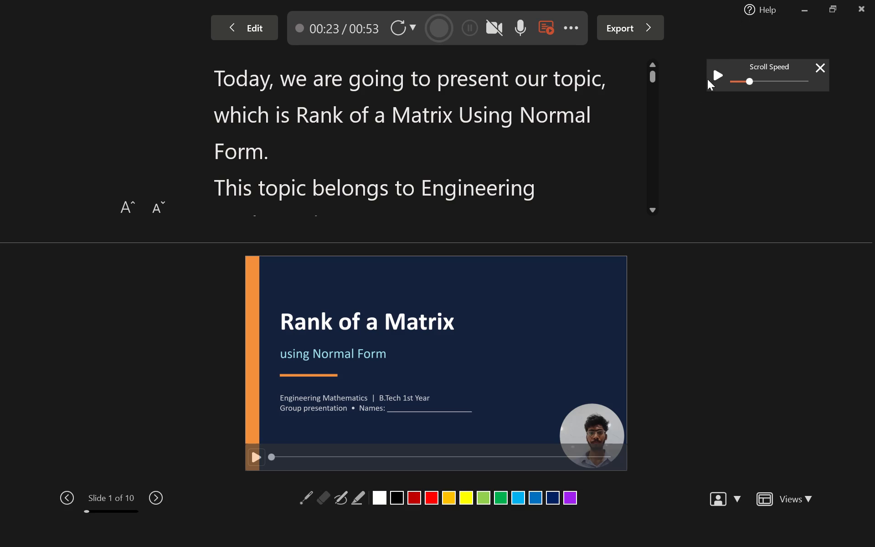
pyautogui.click(713, 75)
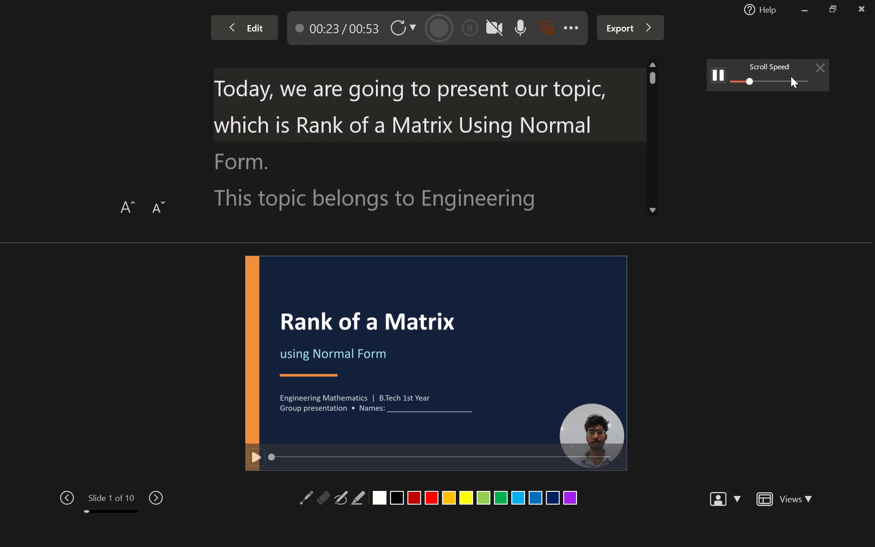
pyautogui.click(774, 72)
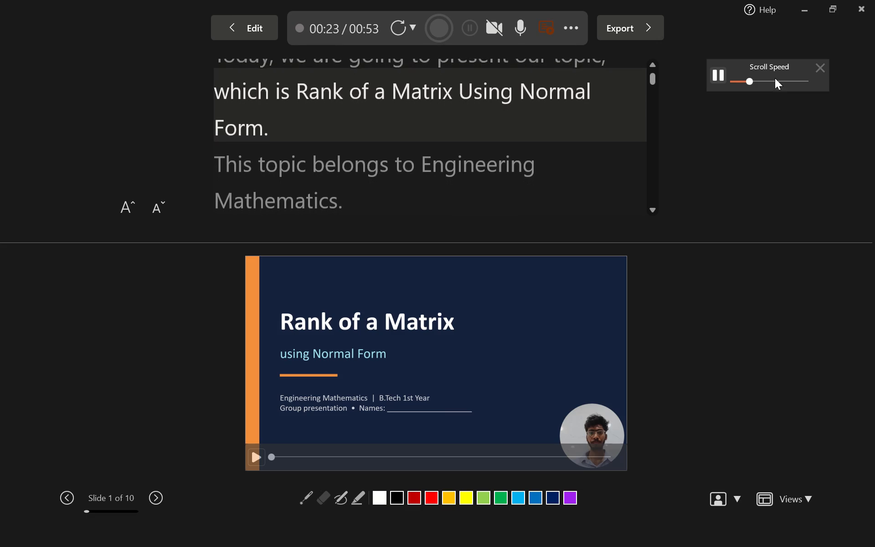
pyautogui.click(775, 77)
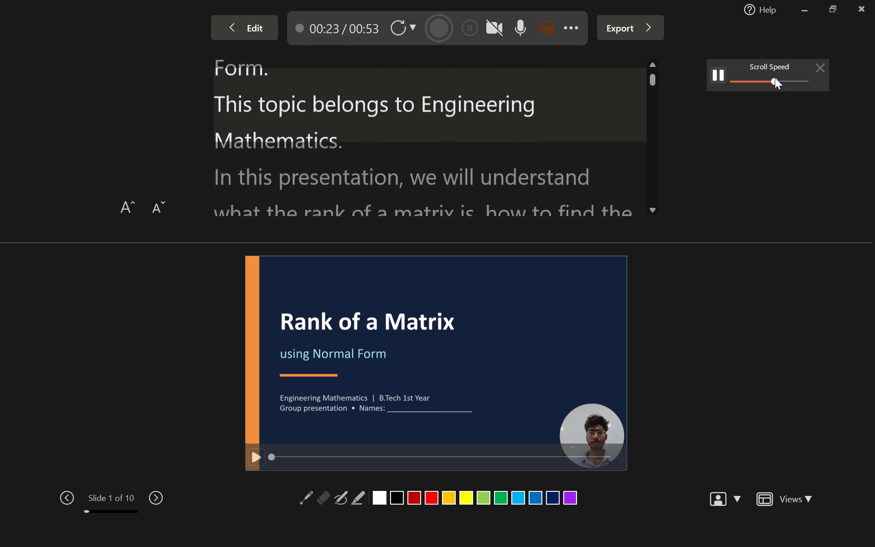
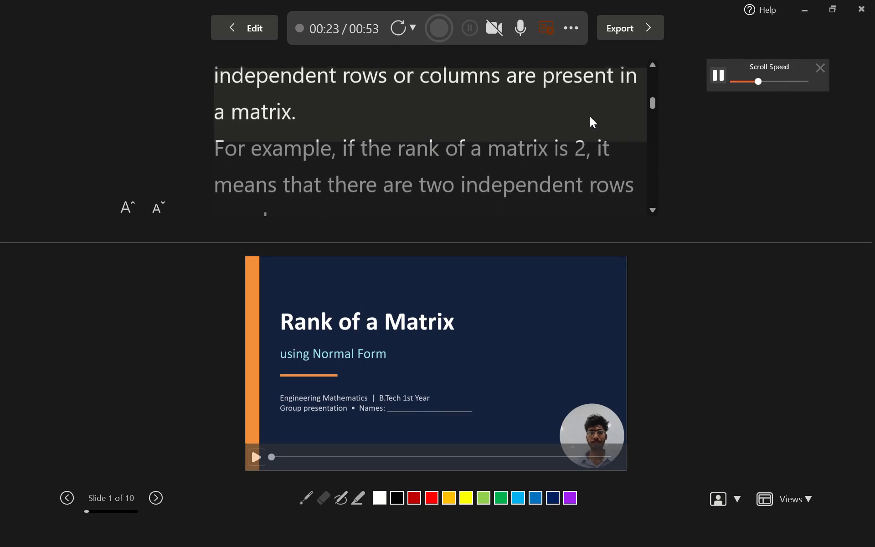
# Look through the slide 1 teleprompter notes down to the Slide 8 section on solving linear systems, and back up to the preceding script.
pyautogui.scroll(-5, 590, 116)
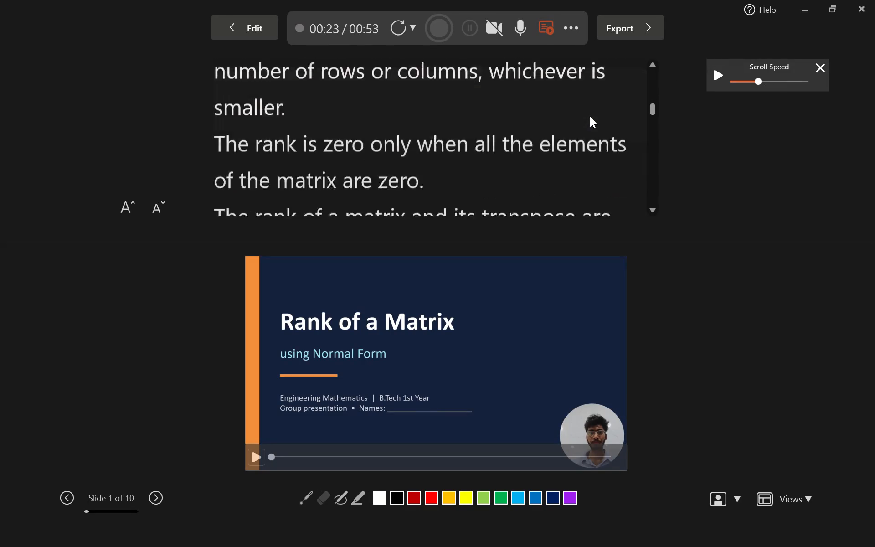
pyautogui.scroll(-11, 590, 116)
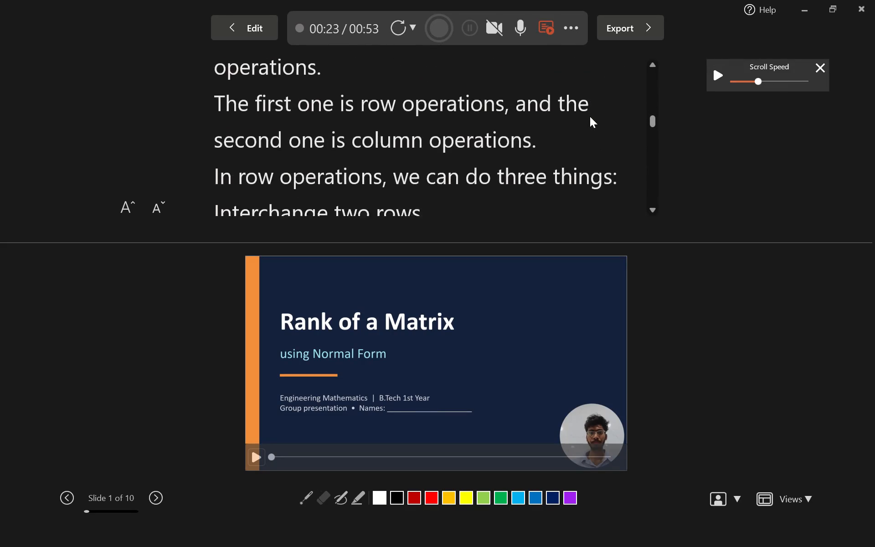
pyautogui.scroll(-9, 590, 116)
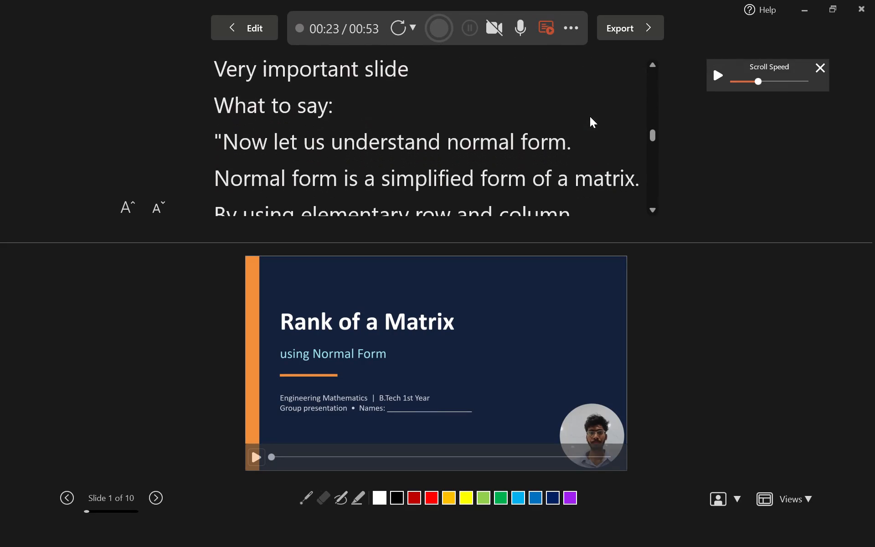
pyautogui.scroll(-15, 590, 116)
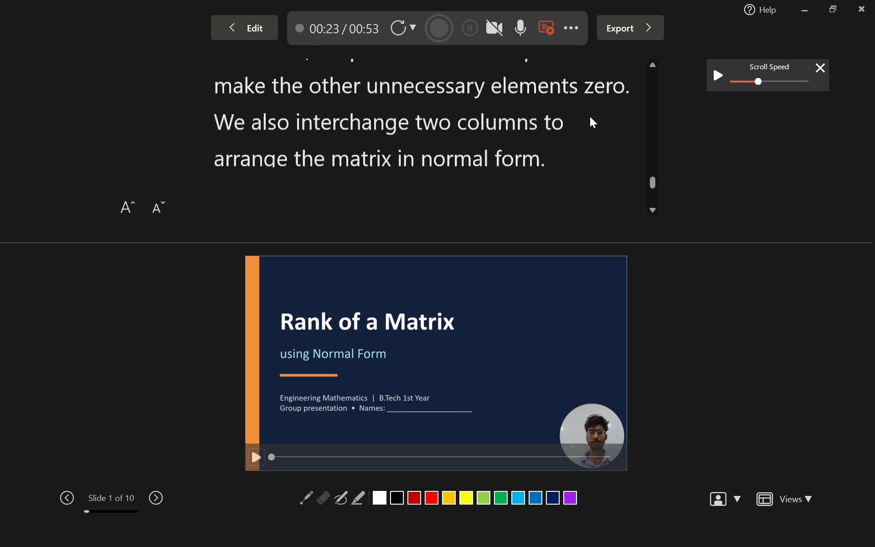
pyautogui.scroll(-8, 590, 116)
pyautogui.scroll(1, 590, 116)
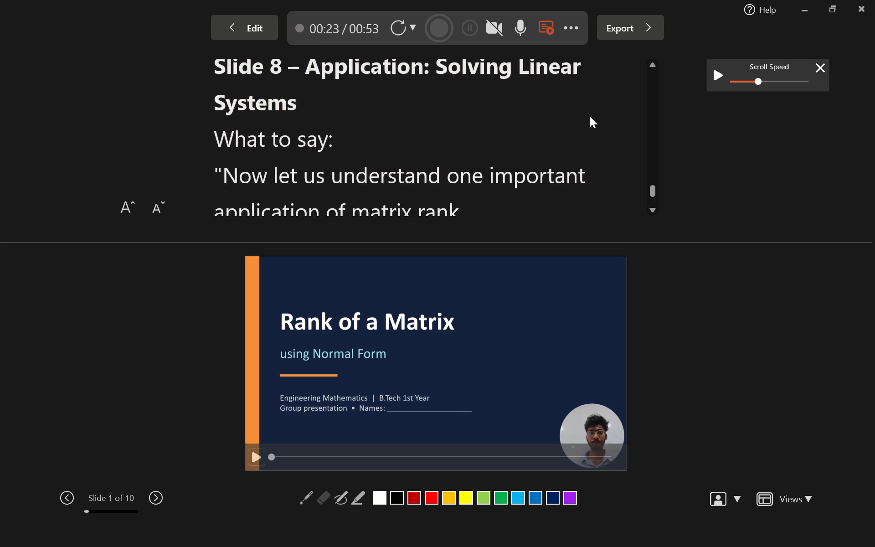
pyautogui.scroll(1, 590, 116)
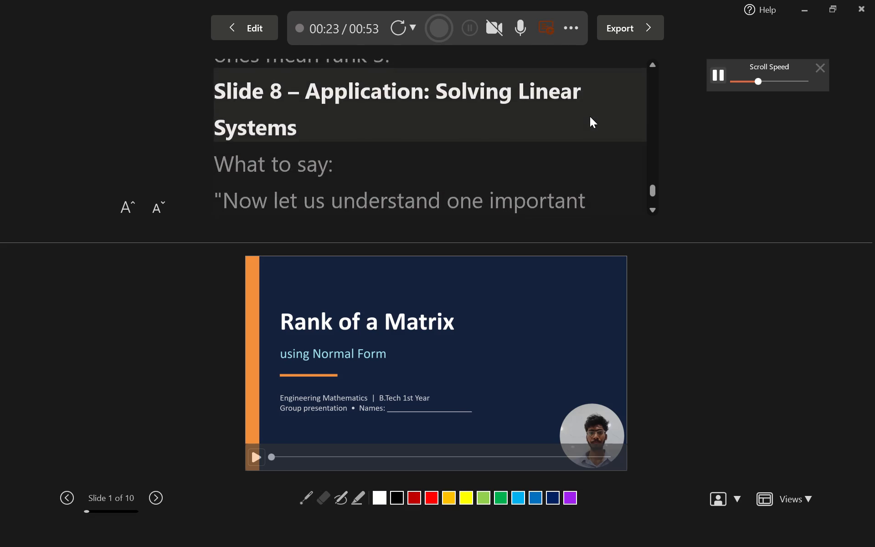
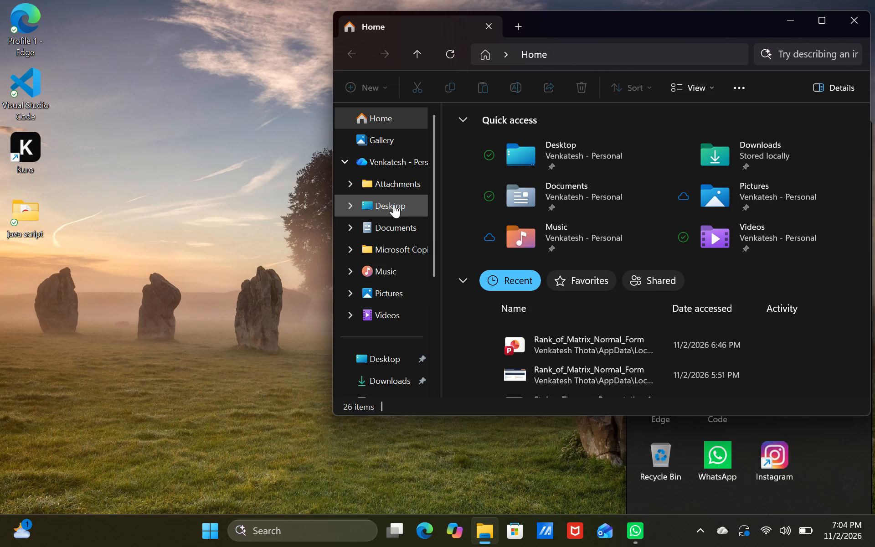
# Open the recent Rank_of_Matrix_Normal_Form presentation from File Explorer in PowerPoint.
pyautogui.rightClick(574, 345)
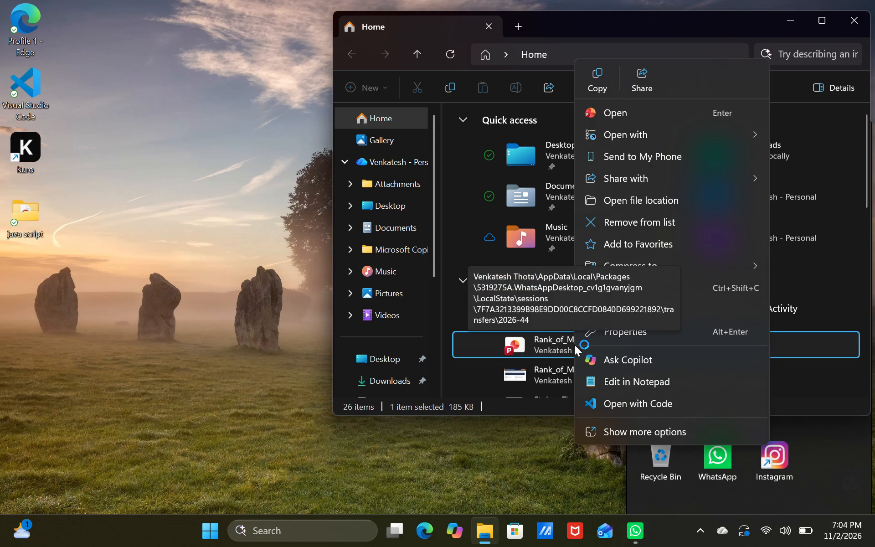
pyautogui.click(635, 114)
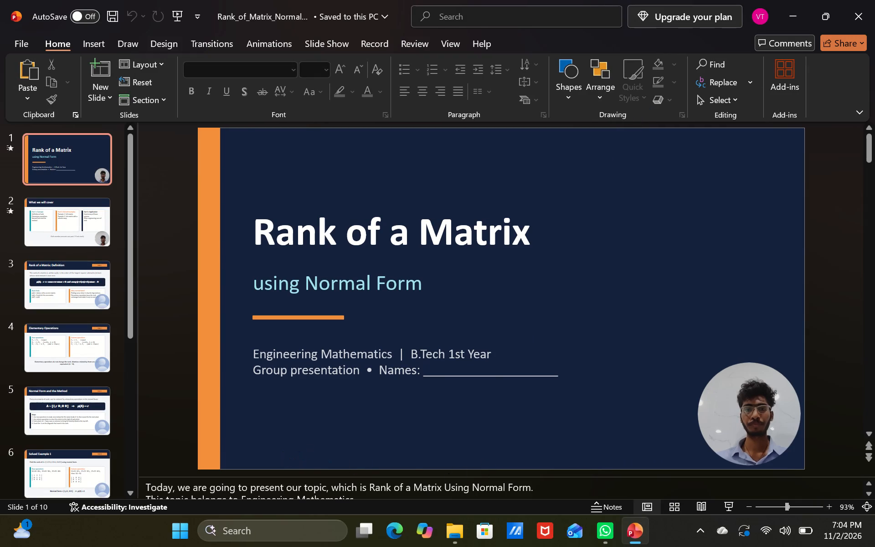
# Delete the entire multi-slide script from slide 1's speaker notes, working back from its end until the notes are empty.
pyautogui.scroll(-8, 428, 493)
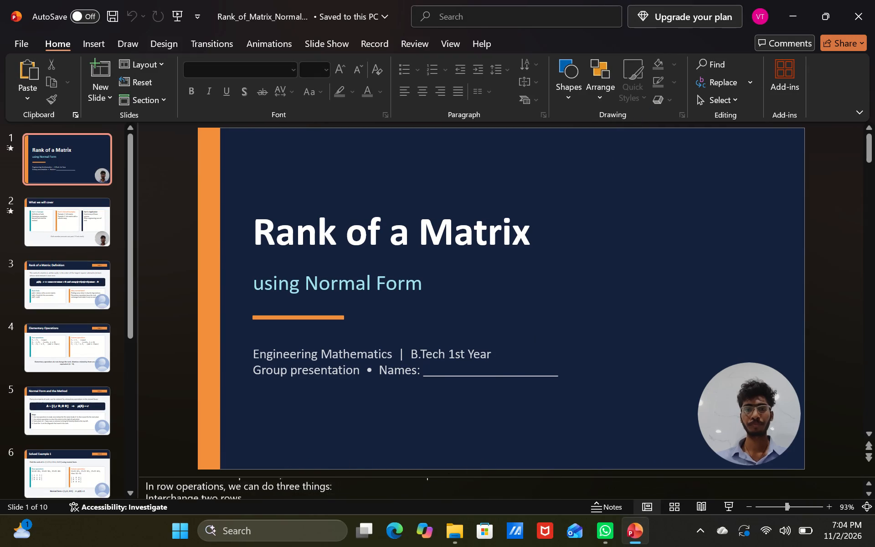
pyautogui.scroll(-5, 428, 493)
pyautogui.scroll(-16, 428, 493)
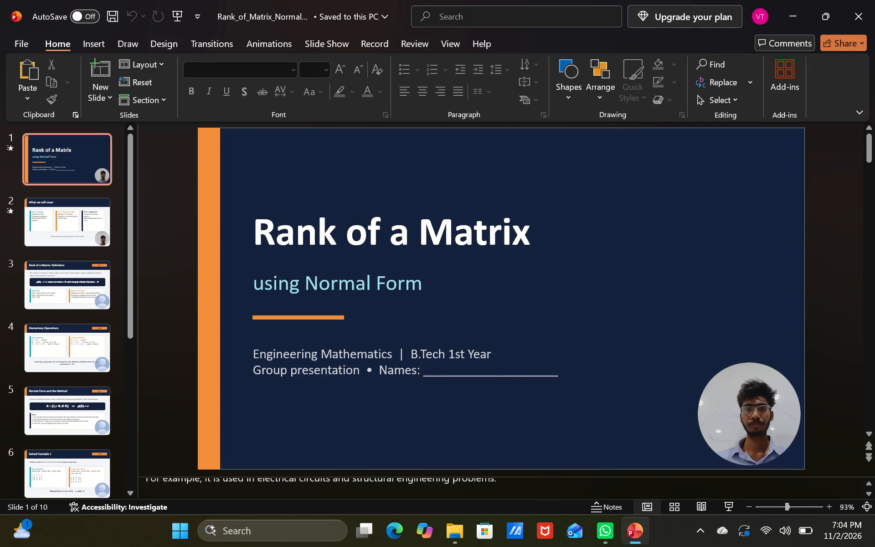
pyautogui.scroll(-4, 522, 489)
pyautogui.click(518, 481)
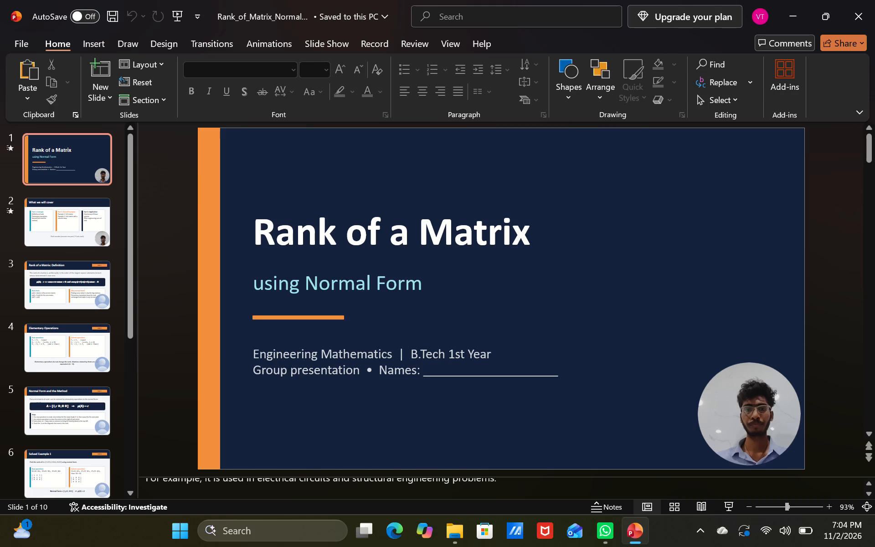
pyautogui.press('BackSpace')
pyautogui.press('BackSpace')
pyautogui.press('BackSpace')
pyautogui.press('BackSpace')
pyautogui.press('BackSpace')
pyautogui.press('BackSpace')
pyautogui.press('BackSpace')
pyautogui.press('BackSpace')
pyautogui.press('BackSpace')
pyautogui.press('BackSpace')
pyautogui.press('BackSpace')
pyautogui.press('BackSpace')
pyautogui.press('BackSpace')
pyautogui.press('BackSpace')
pyautogui.press('BackSpace')
pyautogui.press('BackSpace')
pyautogui.press('BackSpace')
pyautogui.press('BackSpace')
pyautogui.press('BackSpace')
pyautogui.press('BackSpace')
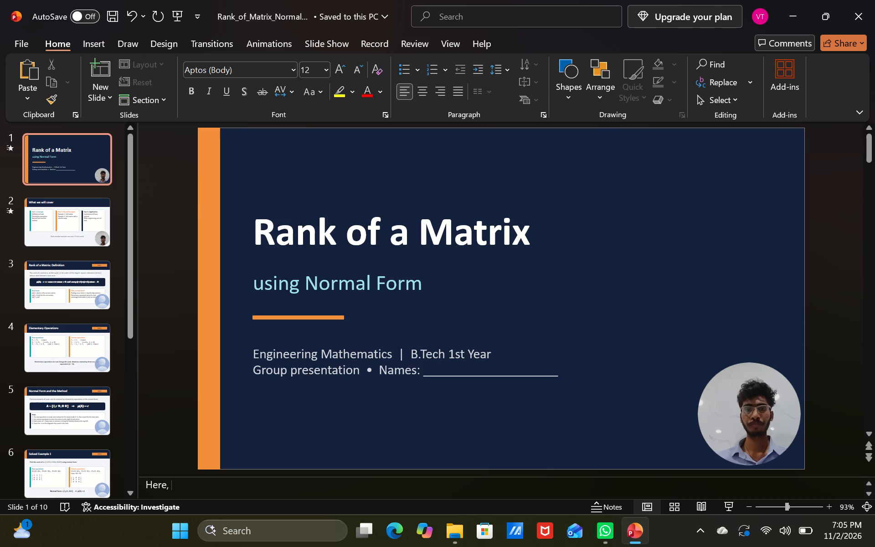
# Replace the remaining script in slide 1's speaker notes with the copied "Today, we are going to present our topic" sentence and save the presentation.
pyautogui.hotkey('ctrl', 'BackSpace')
pyautogui.hotkey('ctrl', 'BackSpace')
pyautogui.hotkey('ctrl', 'BackSpace')
pyautogui.hotkey('ctrl', 'BackSpace')
pyautogui.hotkey('ctrl', 'BackSpace')
pyautogui.hotkey('ctrl', 'BackSpace')
pyautogui.hotkey('ctrl', 'BackSpace')
pyautogui.hotkey('ctrl', 'BackSpace')
pyautogui.hotkey('ctrl', 'BackSpace')
pyautogui.hotkey('ctrl', 'BackSpace')
pyautogui.hotkey('ctrl', 'BackSpace')
pyautogui.hotkey('ctrl', 'BackSpace')
pyautogui.hotkey('ctrl', 'BackSpace')
pyautogui.hotkey('ctrl', 'BackSpace')
pyautogui.hotkey('ctrl', 'BackSpace')
pyautogui.hotkey('ctrl', 'BackSpace')
pyautogui.hotkey('ctrl', 'BackSpace')
pyautogui.hotkey('ctrl', 'BackSpace')
pyautogui.hotkey('ctrl', 'BackSpace')
pyautogui.hotkey('ctrl', 'BackSpace')
pyautogui.hotkey('ctrl', 'BackSpace')
pyautogui.hotkey('ctrl', 'BackSpace')
pyautogui.hotkey('ctrl', 'BackSpace')
pyautogui.hotkey('ctrl', 'BackSpace')
pyautogui.hotkey('ctrl', 'BackSpace')
# Paste the copied sentence "Today, we are going to present our topic, which is Rank of a Matrix Using Normal Form." into slide 1's notes.
pyautogui.hotkey('ctrl', 'v')
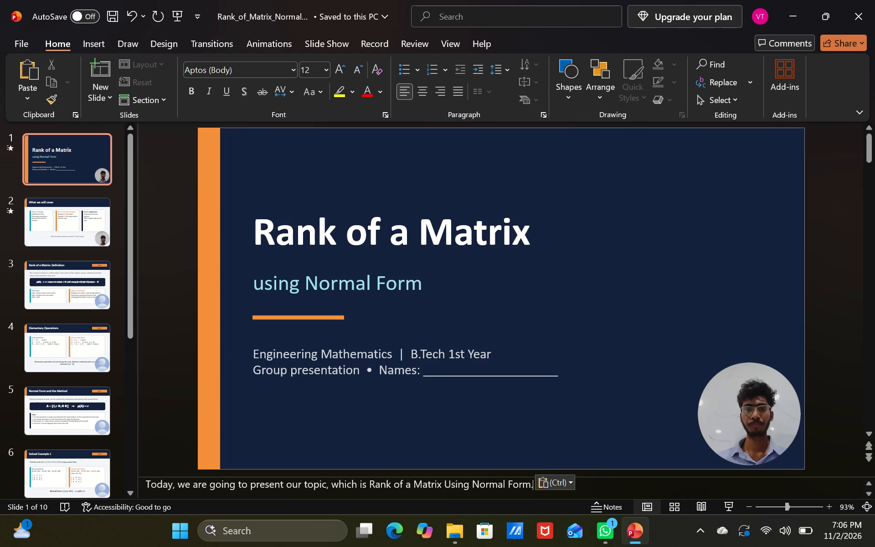
pyautogui.click(593, 484)
pyautogui.hotkey('ctrl', 's')
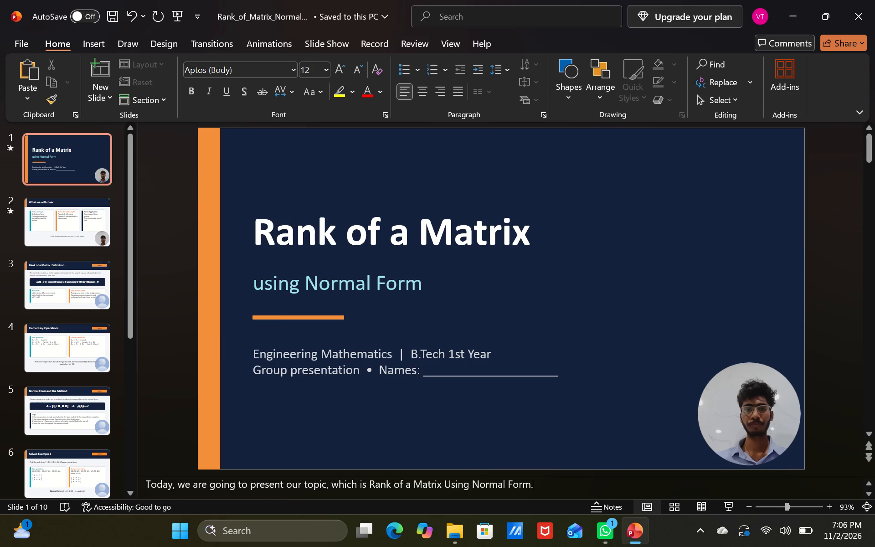
# Open slide 2, "What we will cover", and start editing its speaker notes.
pyautogui.click(72, 221)
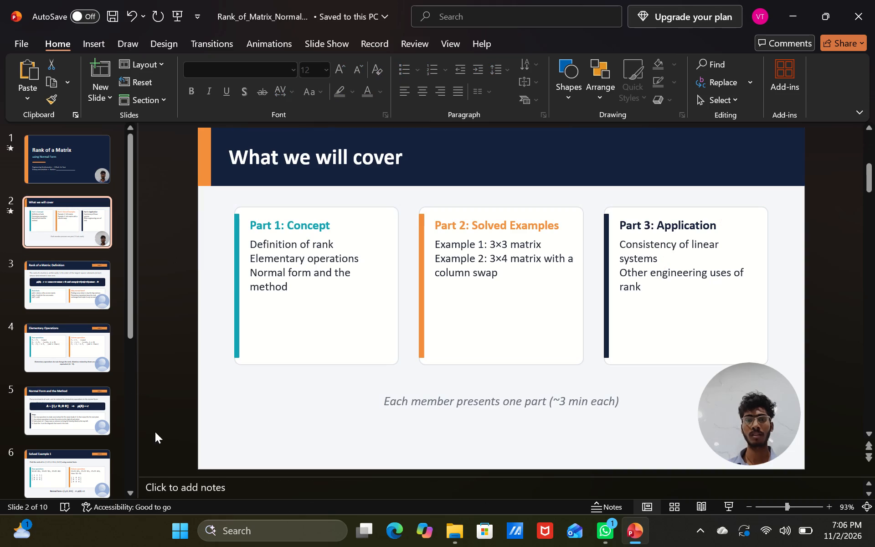
pyautogui.click(187, 488)
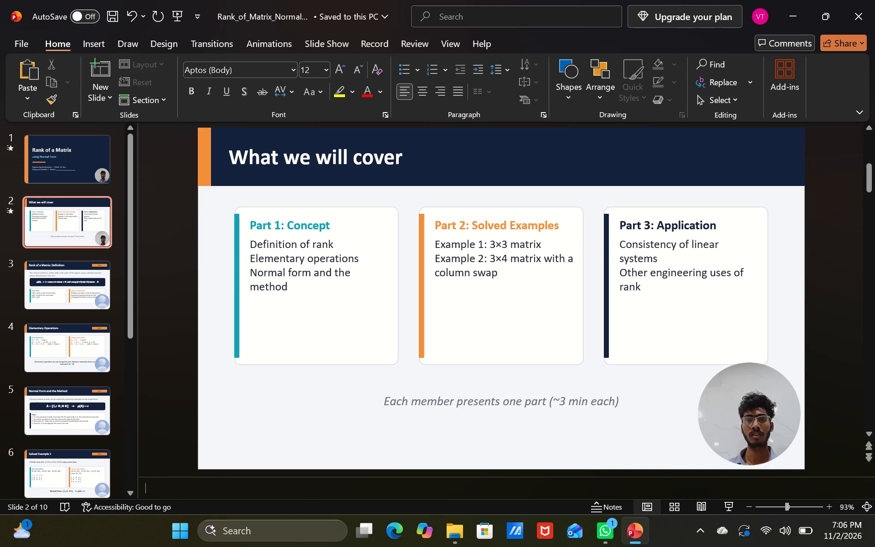
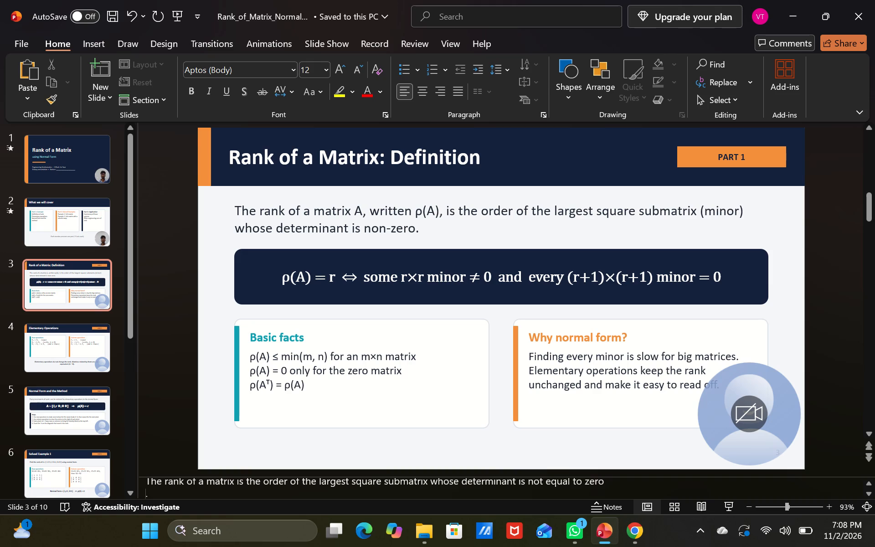
pyautogui.hotkey('ctrl', 'v')
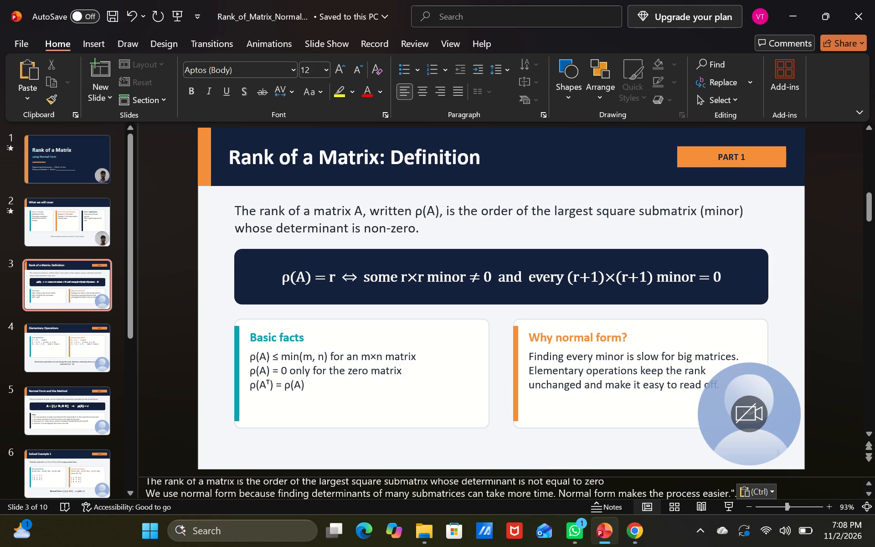
# Copy the slide 4 script from "There are two types of elementary operations" to "one row to another row" from ChatGPT into slide 4's notes.
pyautogui.click(83, 341)
pyautogui.scroll(-1, 83, 341)
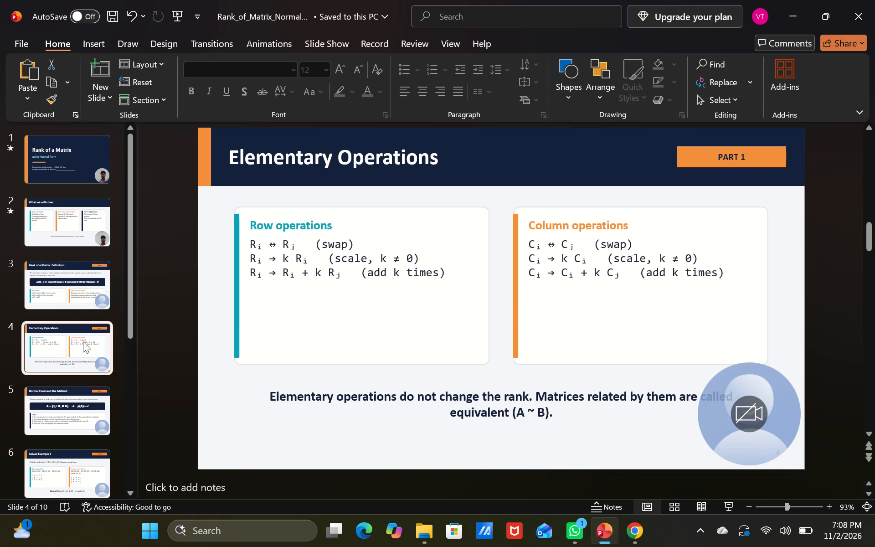
pyautogui.scroll(-1, 83, 341)
pyautogui.click(547, 94)
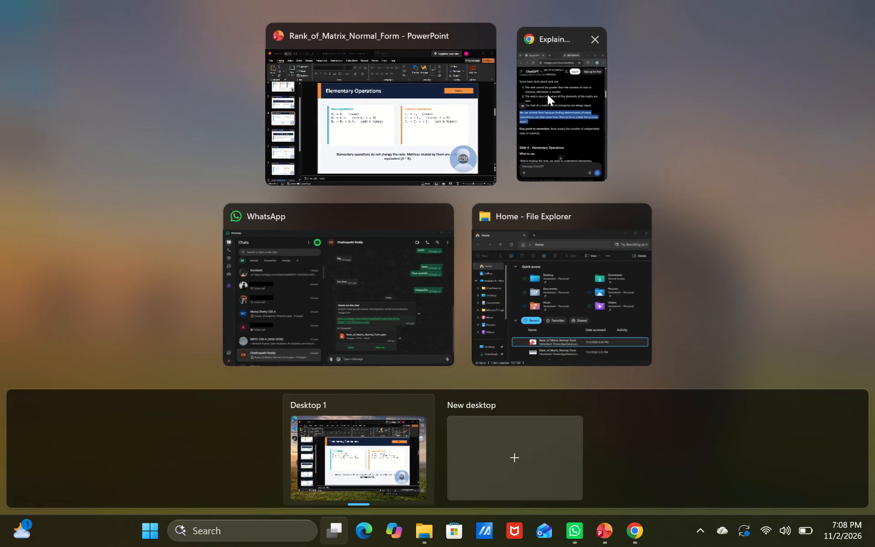
pyautogui.scroll(-3, 632, 269)
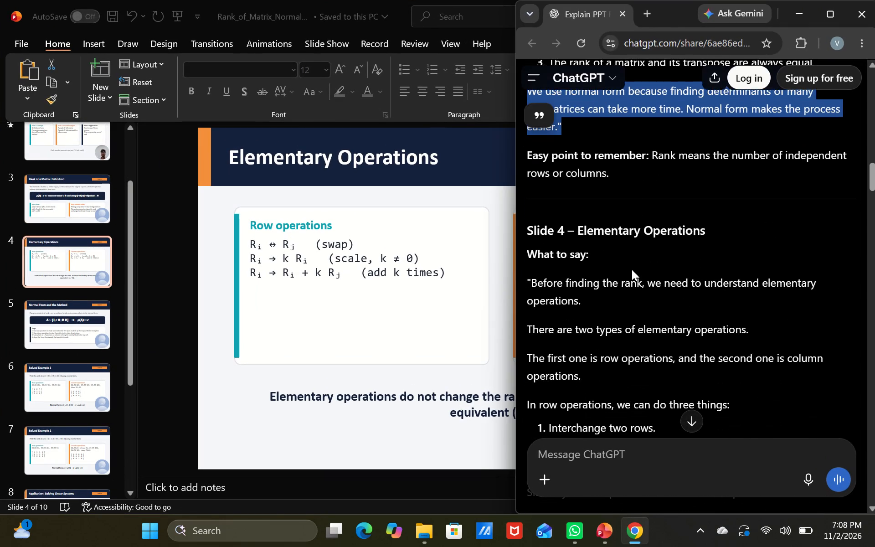
pyautogui.scroll(-1, 632, 269)
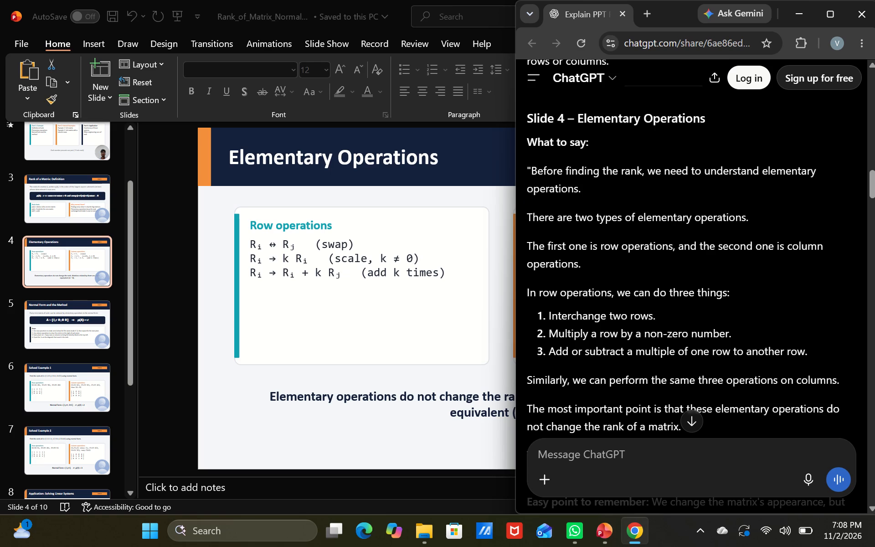
pyautogui.moveTo(521, 216); pyautogui.dragTo(529, 213)
pyautogui.moveTo(529, 213); pyautogui.dragTo(787, 263)
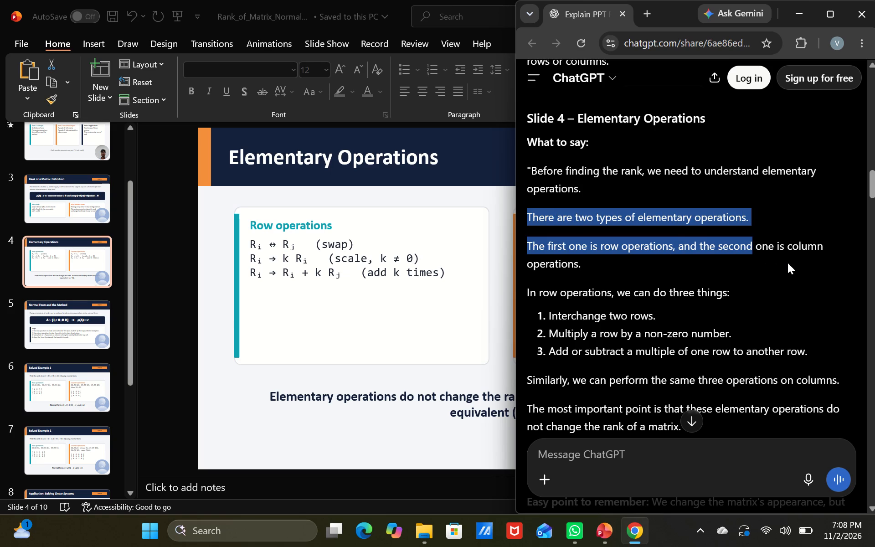
pyautogui.moveTo(787, 263); pyautogui.dragTo(872, 351)
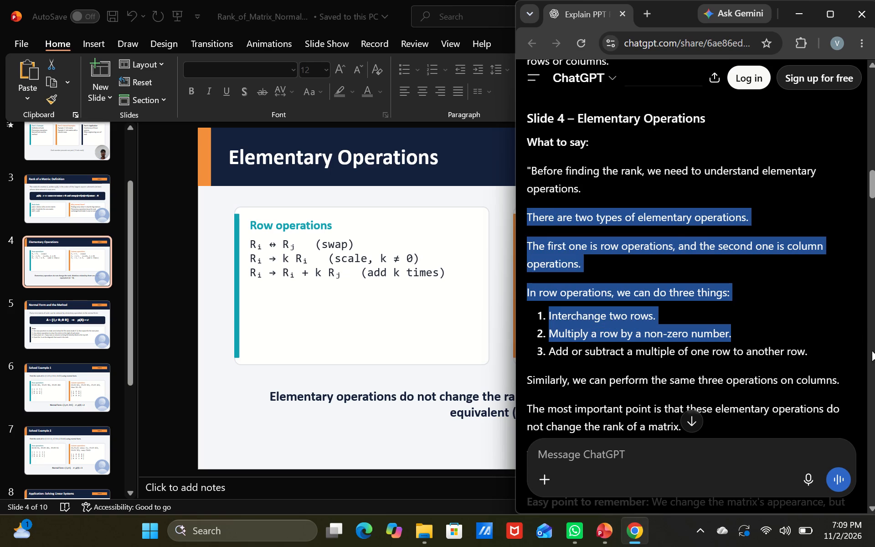
pyautogui.moveTo(872, 351); pyautogui.dragTo(874, 363)
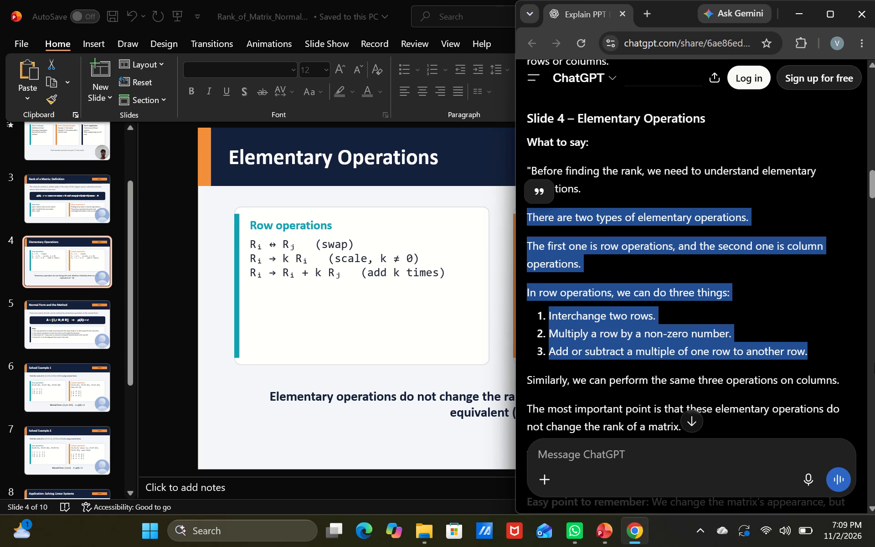
pyautogui.hotkey('ctrl', 'c')
pyautogui.click(376, 490)
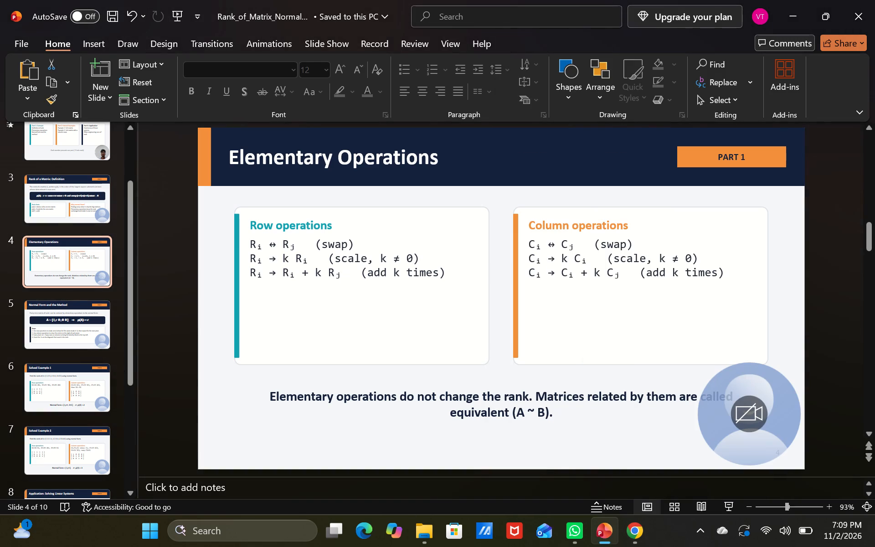
pyautogui.click(376, 490)
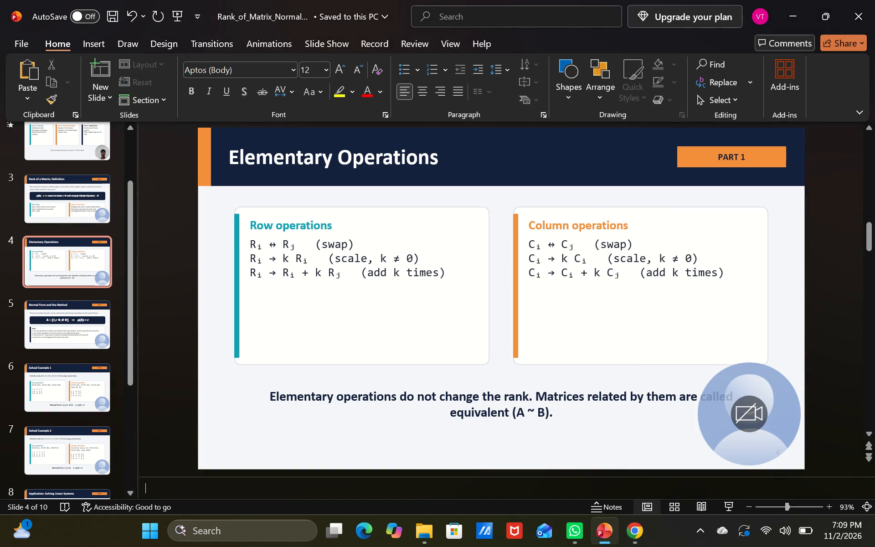
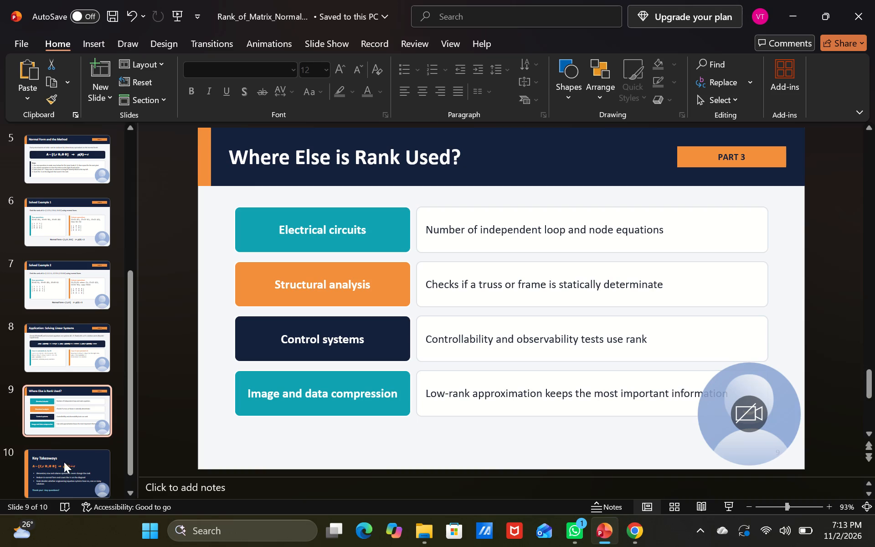
pyautogui.click(72, 470)
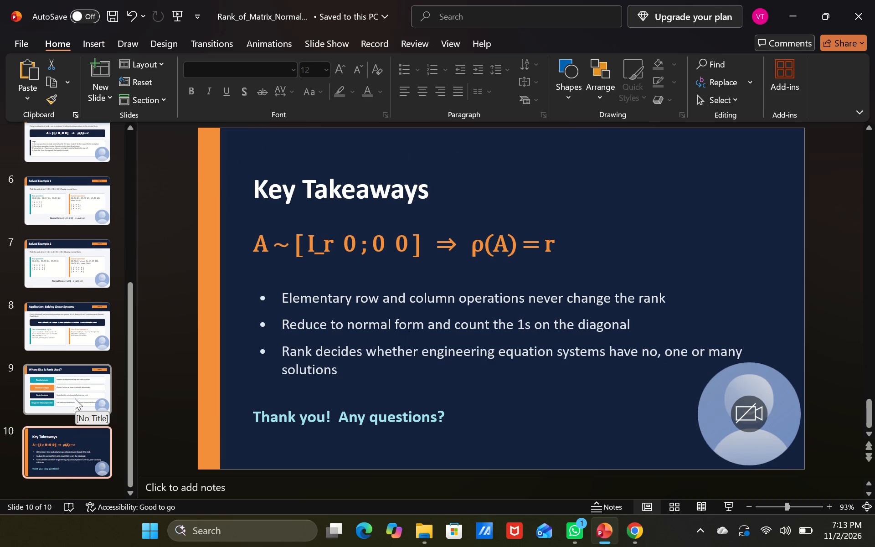
# Go back to slide 1, open recording from the beginning, and retake the video on all slides with the teleprompter.
pyautogui.scroll(20, 55, 224)
pyautogui.scroll(7, 55, 224)
pyautogui.scroll(-1, 55, 224)
pyautogui.scroll(20, 55, 224)
pyautogui.scroll(9, 55, 224)
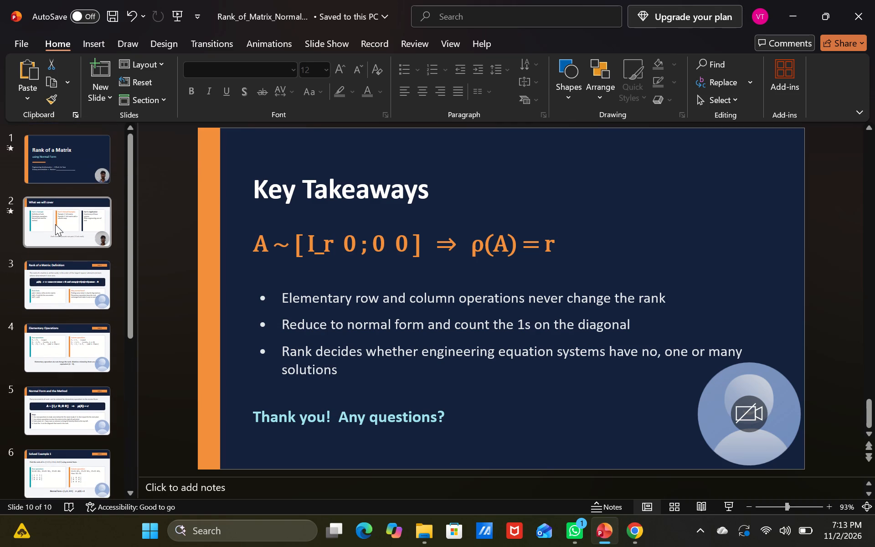
pyautogui.scroll(12, 55, 224)
pyautogui.click(62, 139)
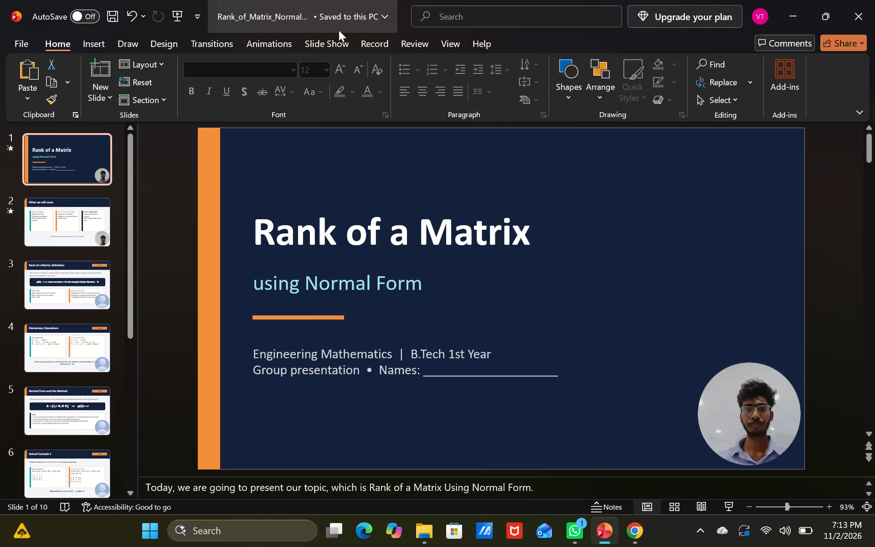
pyautogui.click(362, 40)
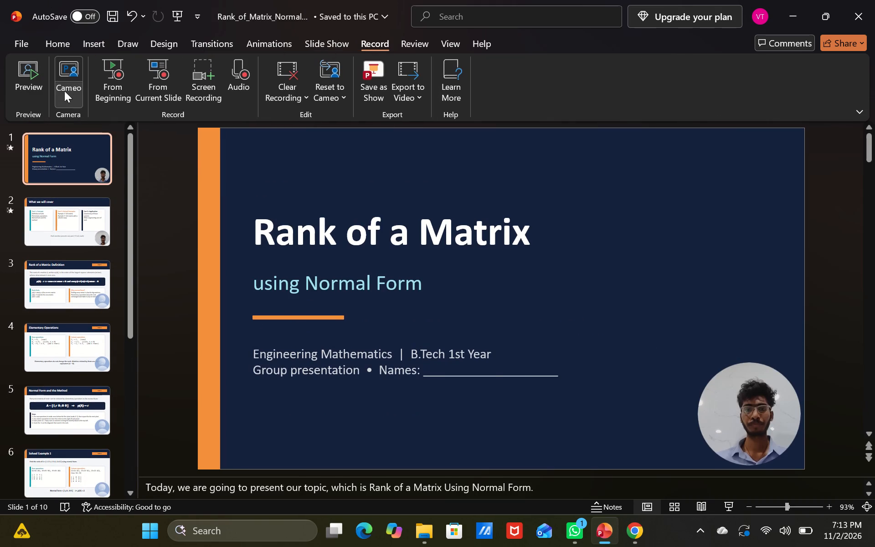
pyautogui.click(104, 86)
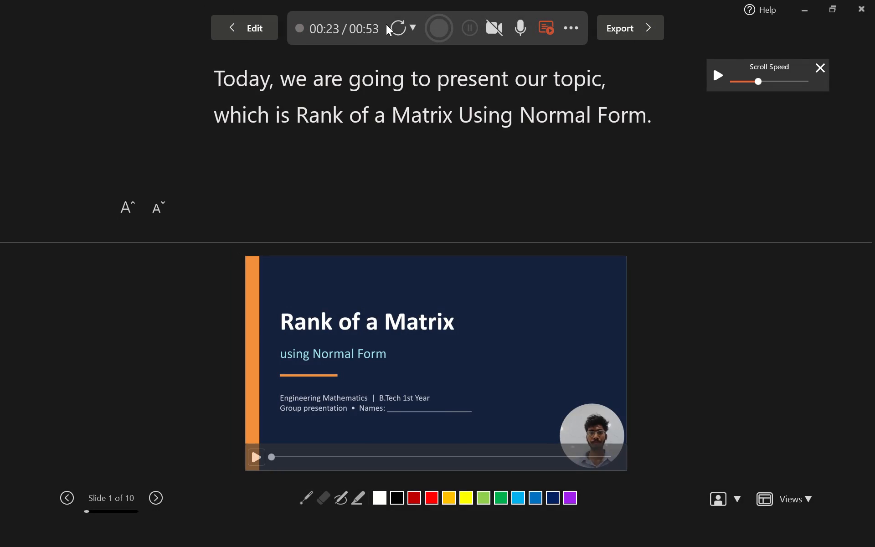
pyautogui.click(409, 32)
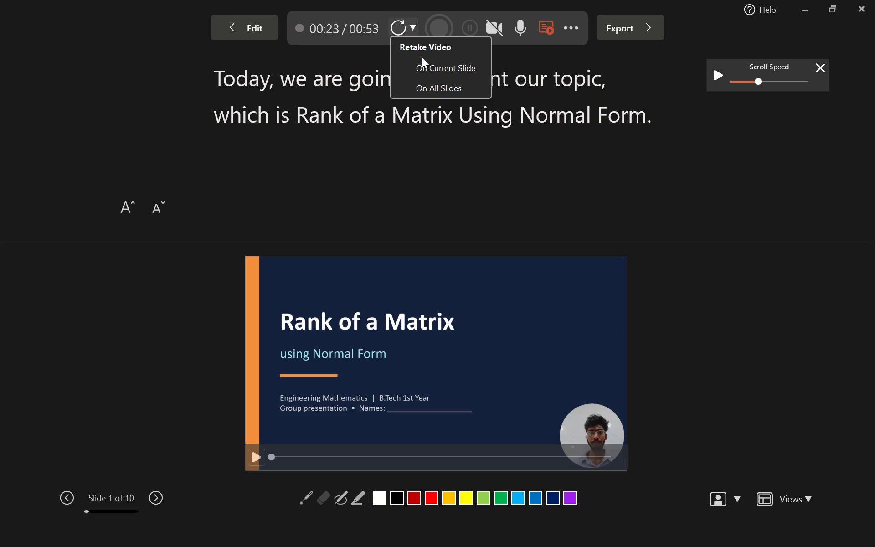
pyautogui.click(435, 88)
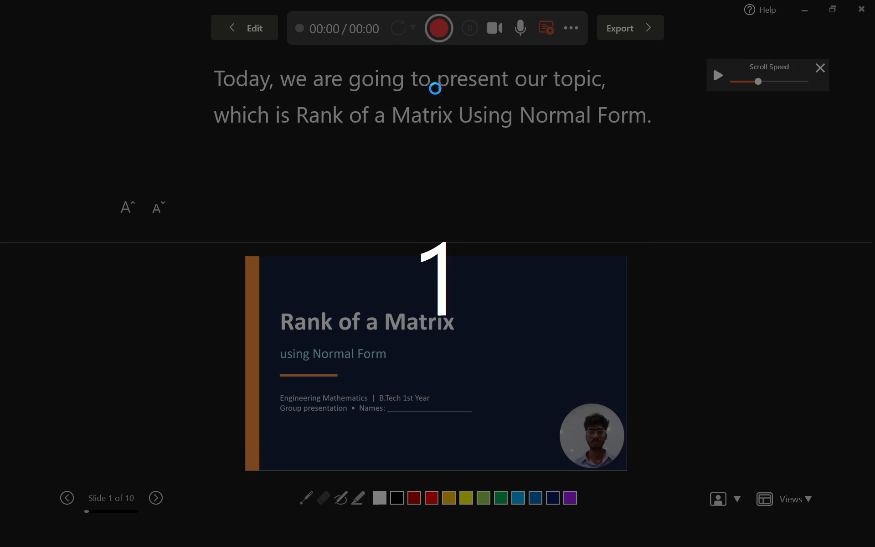
pyautogui.click(719, 75)
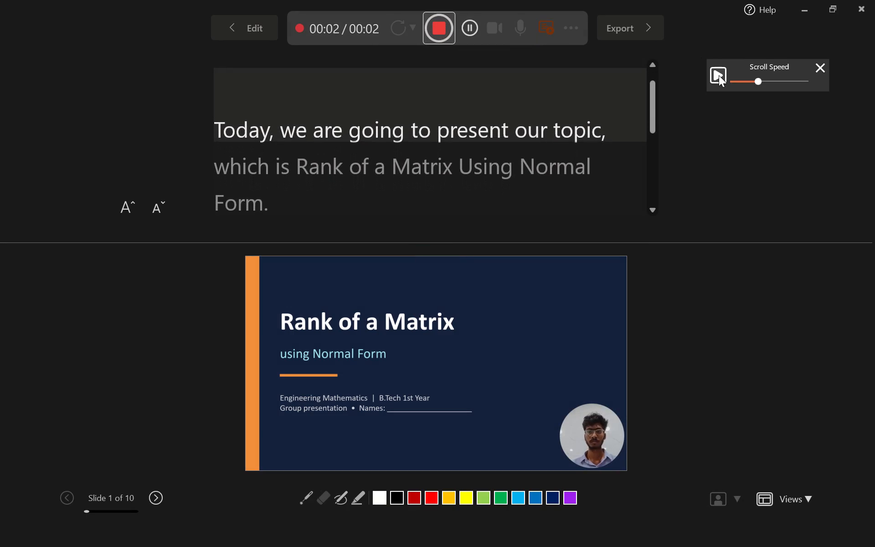
# Record slide 1 in short stretches, pausing and resuming, and leave the recording paused at about 8 seconds.
pyautogui.click(470, 26)
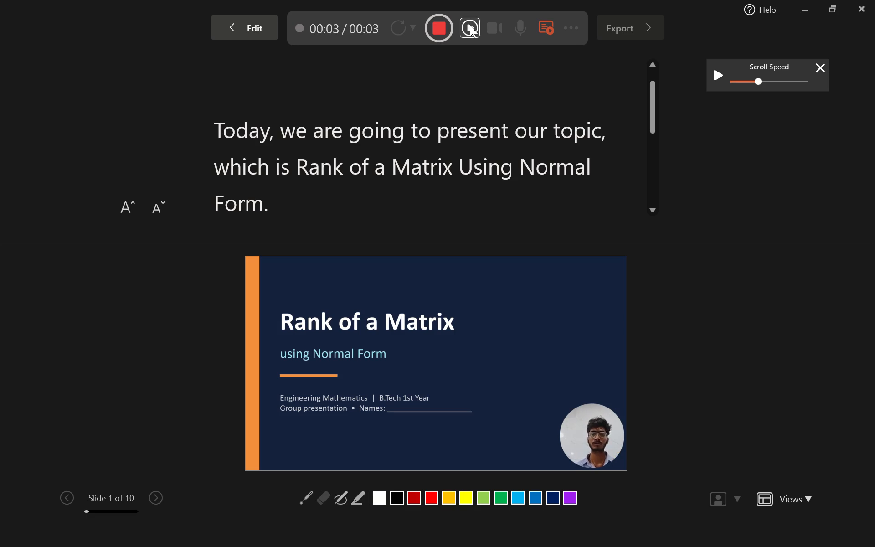
pyautogui.click(470, 26)
pyautogui.click(470, 26)
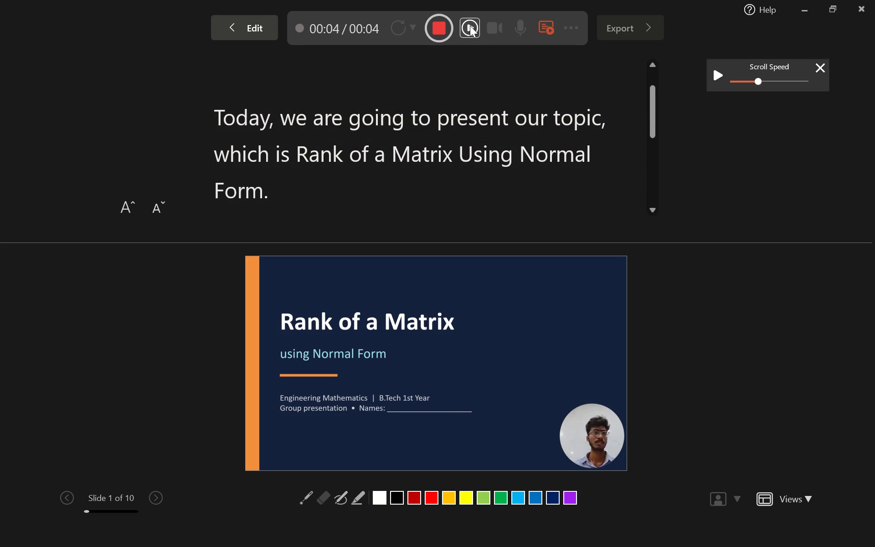
pyautogui.click(470, 26)
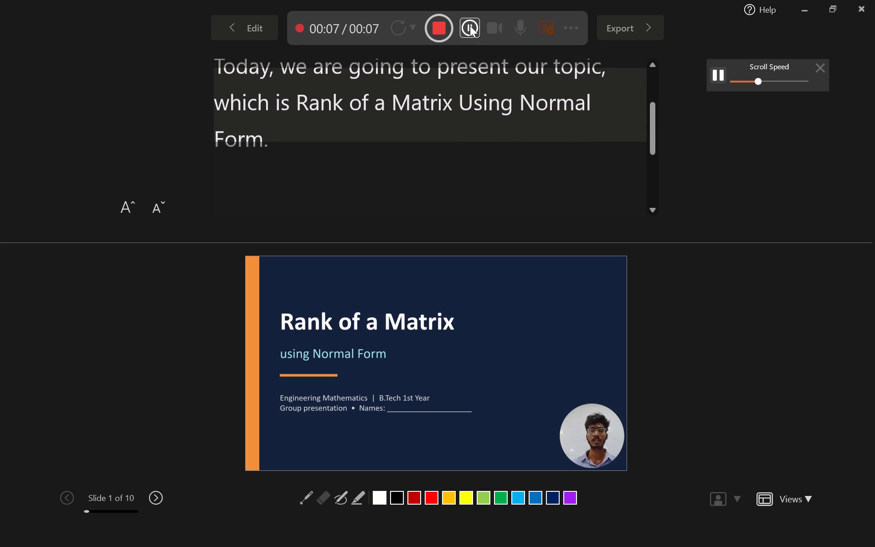
pyautogui.click(470, 26)
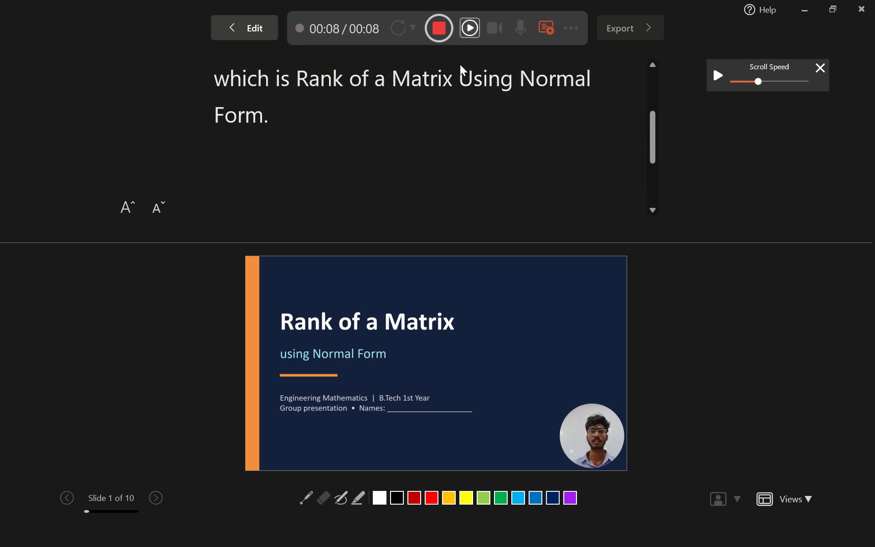
# Lower the teleprompter's scroll speed to nearly the slowest setting while the slide 1 recording is paused.
pyautogui.scroll(1, 460, 64)
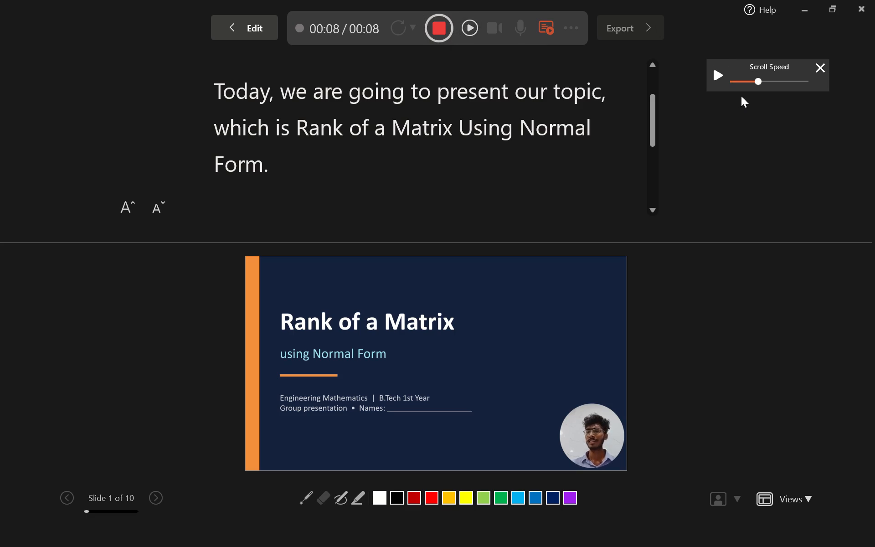
pyautogui.moveTo(725, 78); pyautogui.dragTo(730, 80)
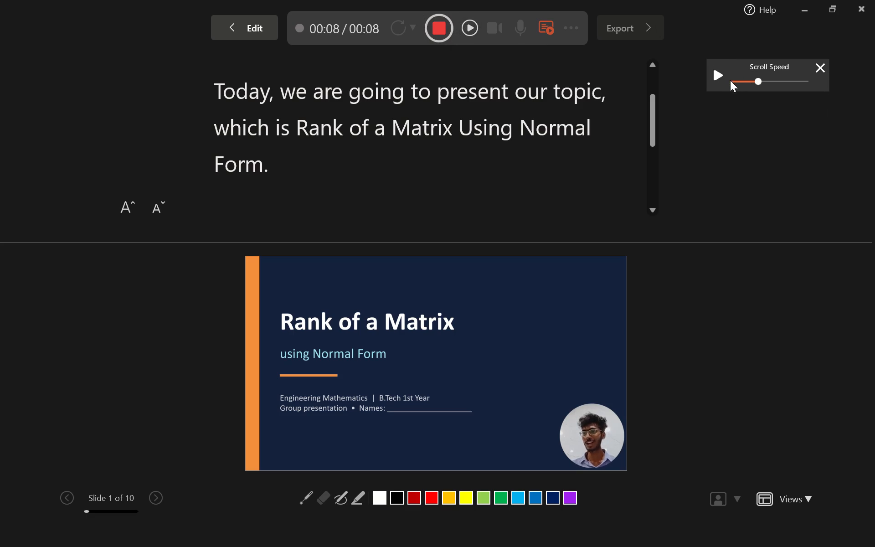
pyautogui.moveTo(730, 80); pyautogui.dragTo(732, 81)
pyautogui.click(732, 81)
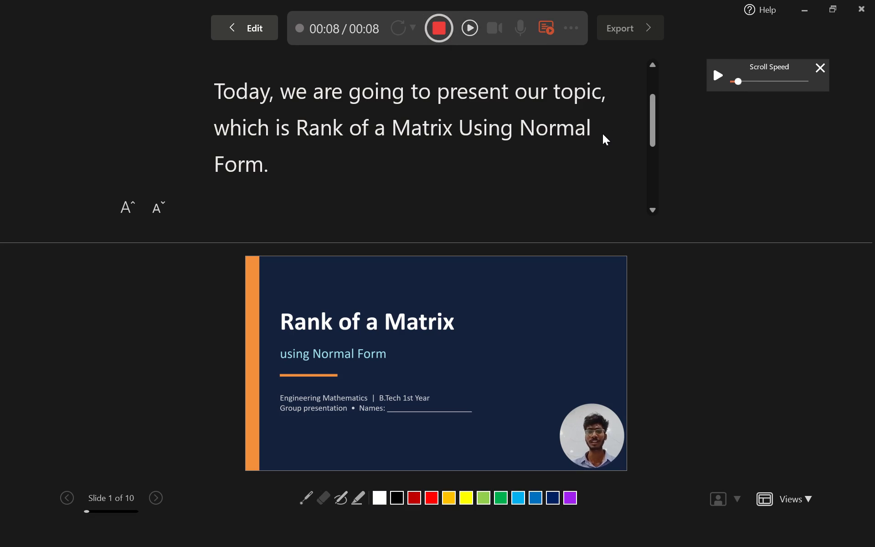
pyautogui.scroll(1, 602, 134)
pyautogui.scroll(-5, 602, 134)
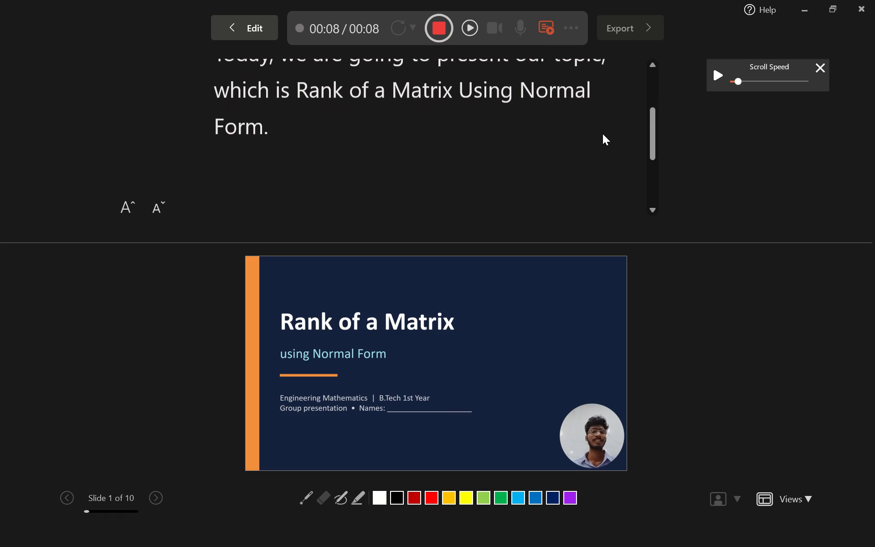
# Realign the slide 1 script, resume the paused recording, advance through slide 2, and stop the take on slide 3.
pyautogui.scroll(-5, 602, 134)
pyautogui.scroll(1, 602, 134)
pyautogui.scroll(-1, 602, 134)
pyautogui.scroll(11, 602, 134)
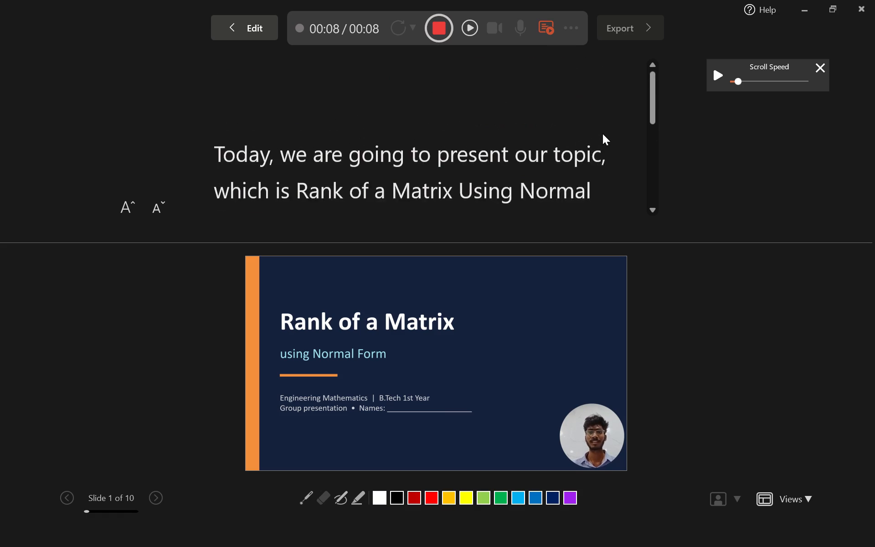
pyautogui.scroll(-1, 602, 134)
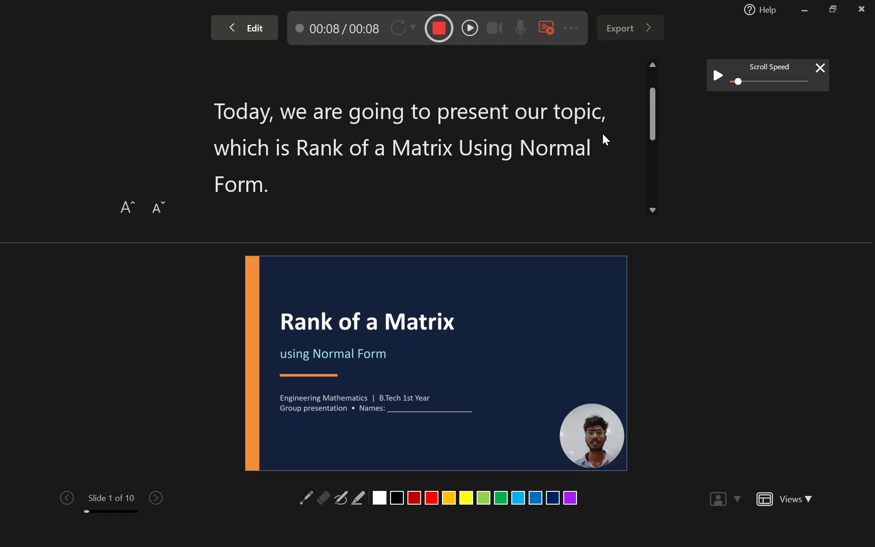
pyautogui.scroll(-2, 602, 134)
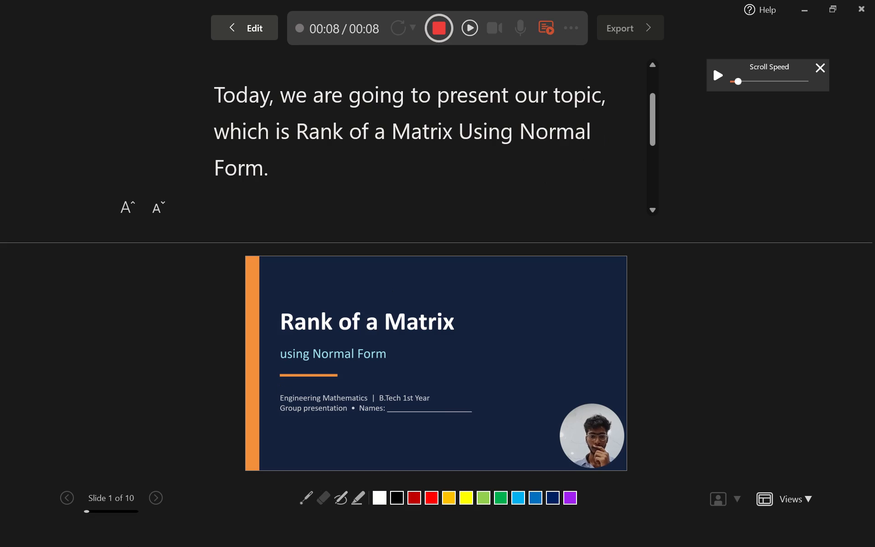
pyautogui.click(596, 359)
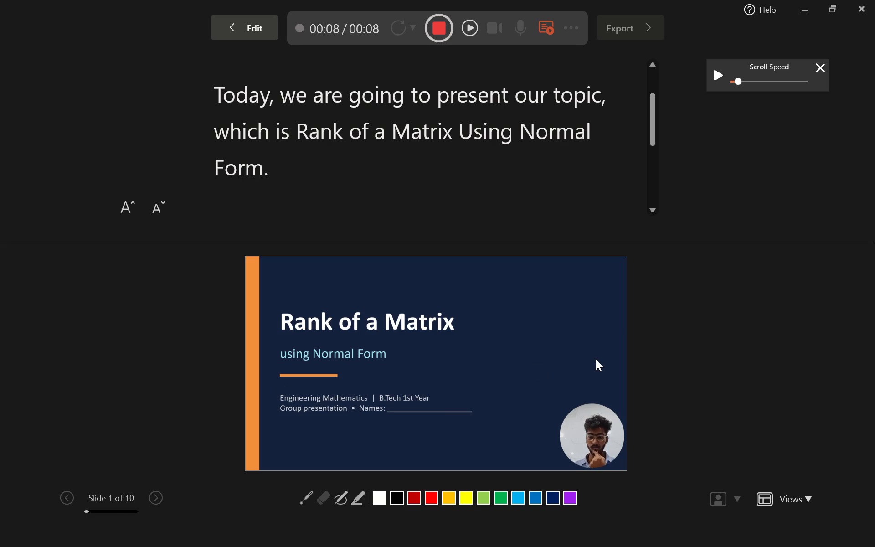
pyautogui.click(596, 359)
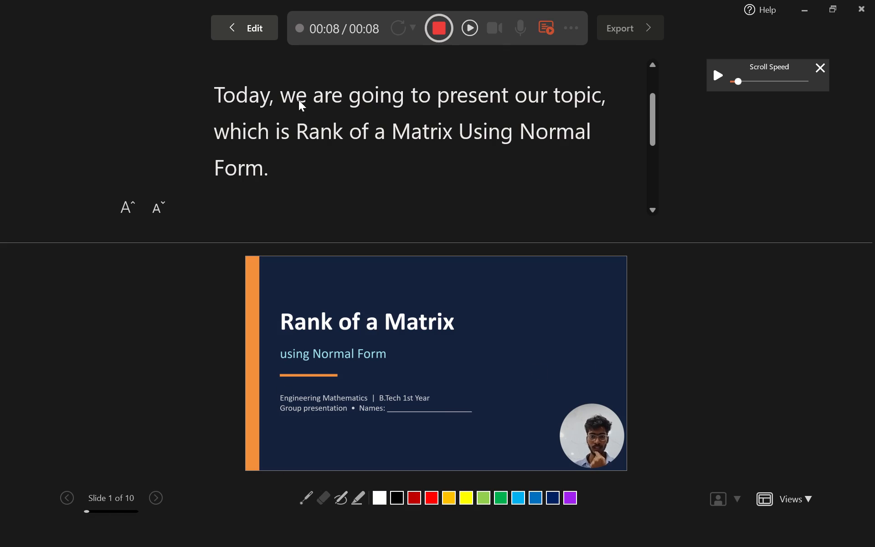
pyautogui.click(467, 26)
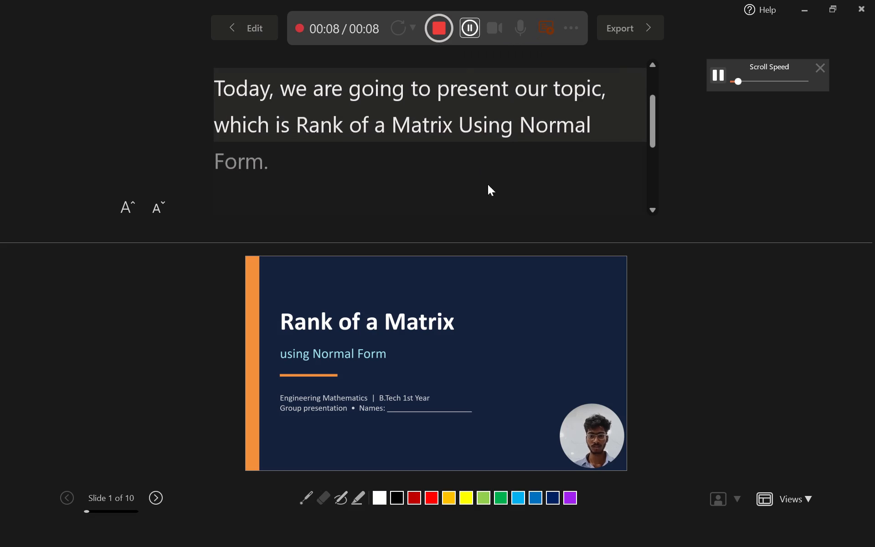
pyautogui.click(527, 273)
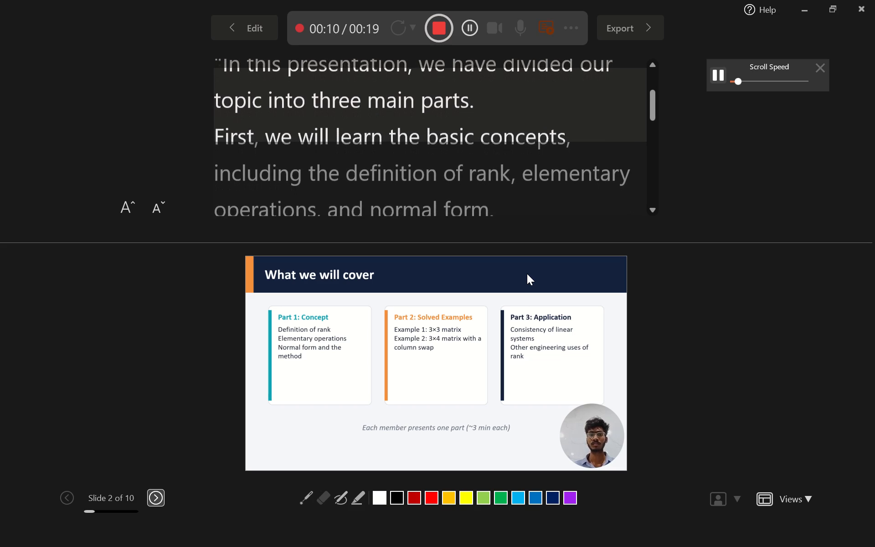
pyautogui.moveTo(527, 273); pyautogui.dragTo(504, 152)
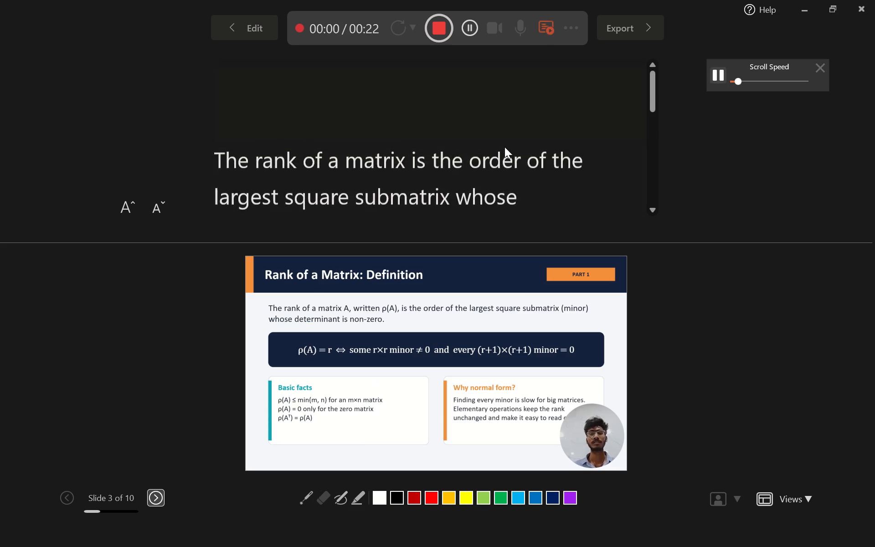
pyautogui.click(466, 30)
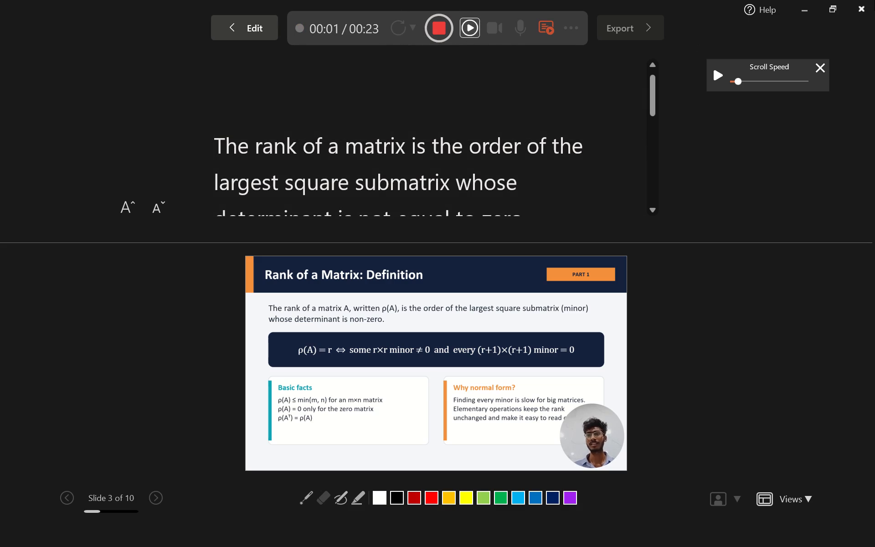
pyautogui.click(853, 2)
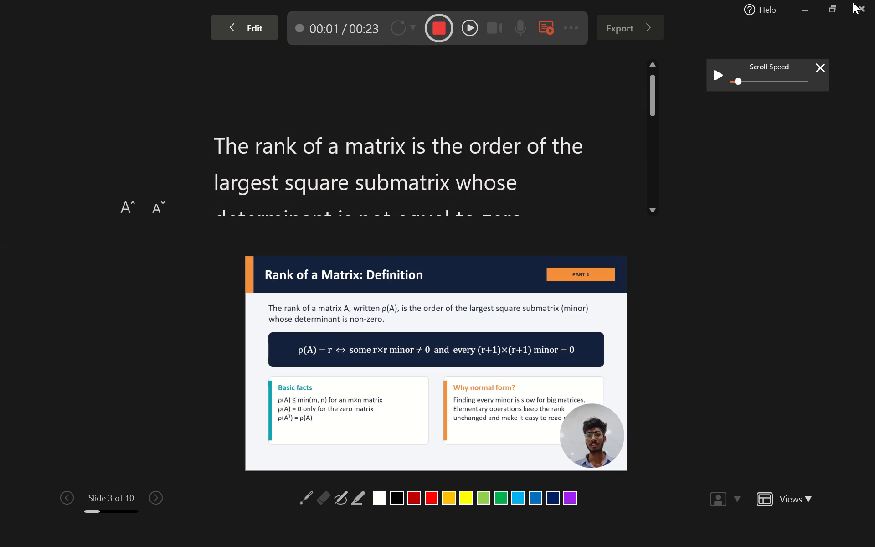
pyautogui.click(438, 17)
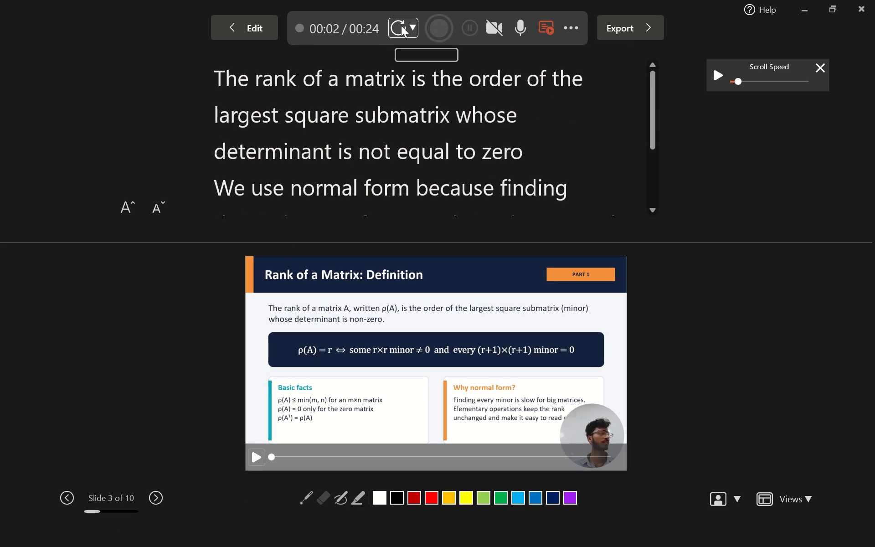
# Lower the teleprompter's scroll speed to the slowest setting.
pyautogui.click(732, 82)
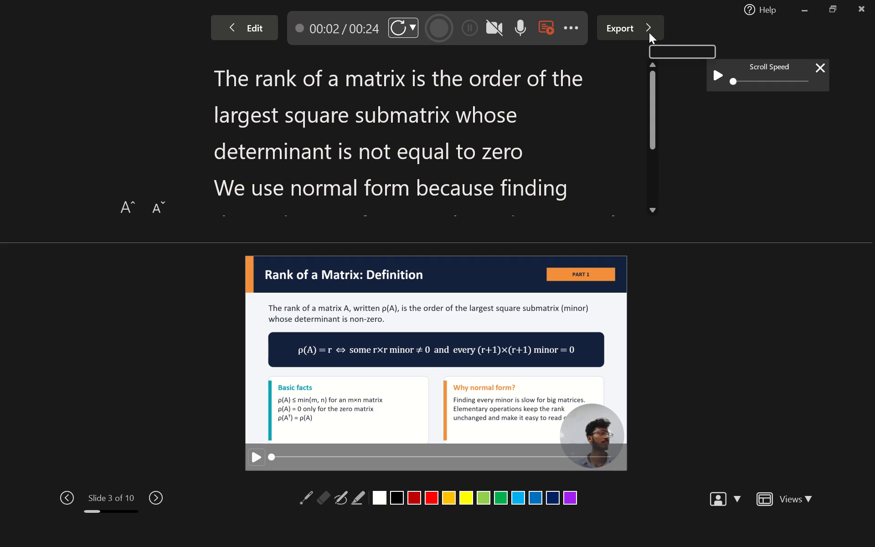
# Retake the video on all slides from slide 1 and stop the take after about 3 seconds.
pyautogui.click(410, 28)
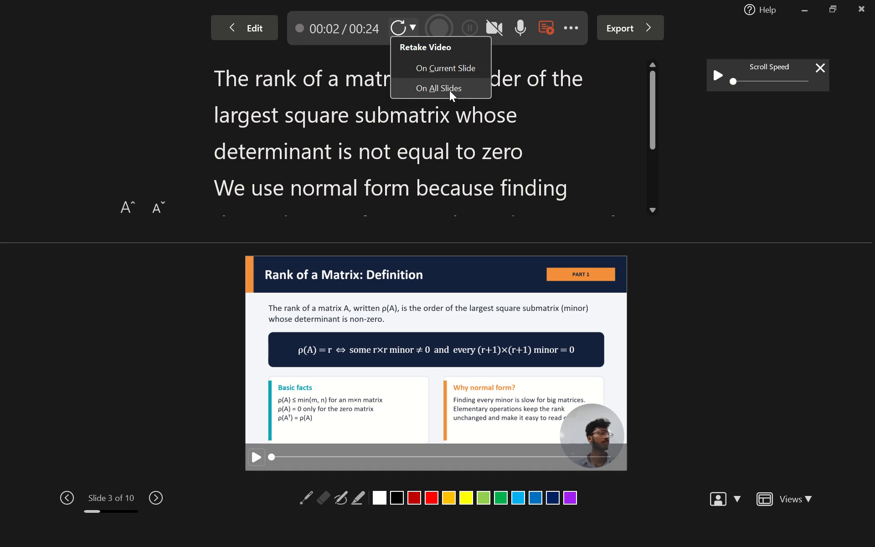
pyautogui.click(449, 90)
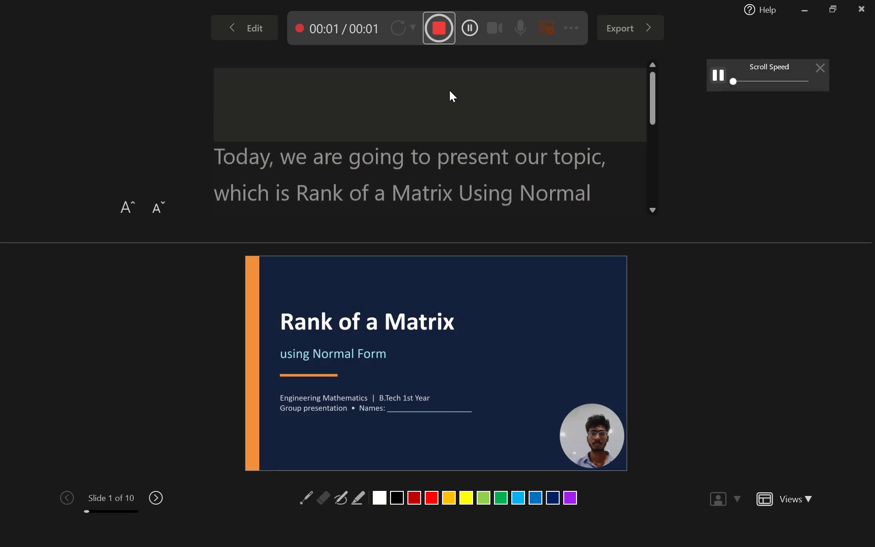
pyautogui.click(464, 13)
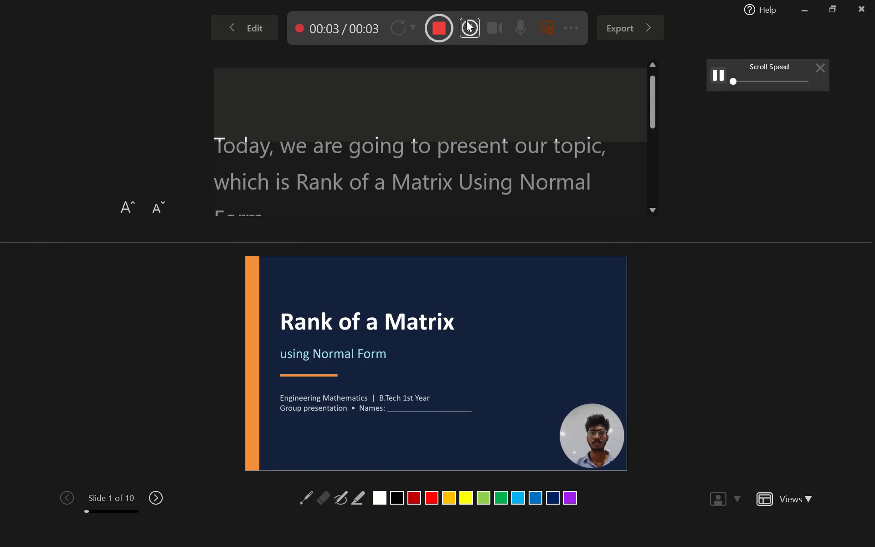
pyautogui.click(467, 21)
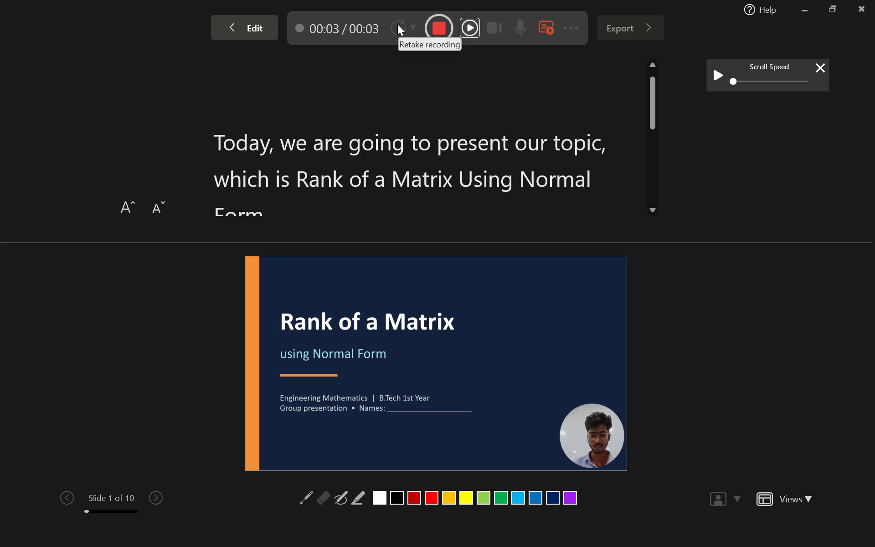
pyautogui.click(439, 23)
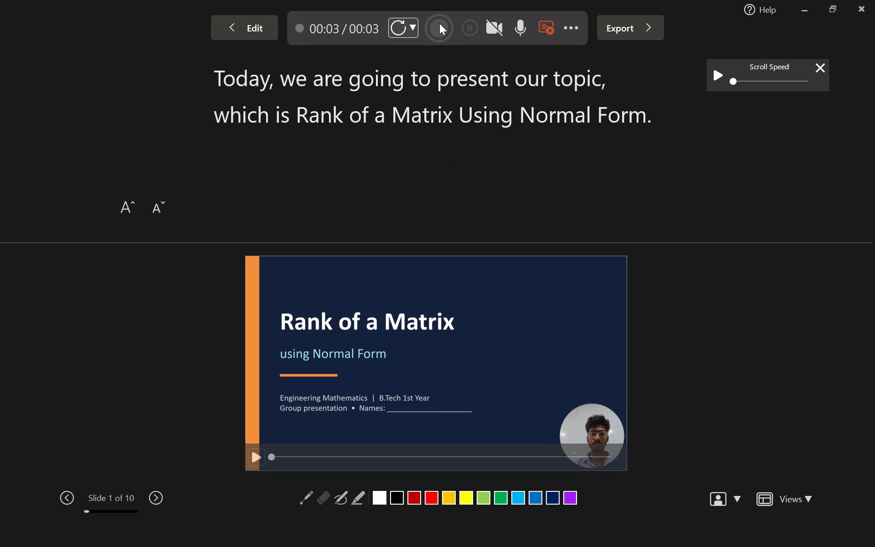
# Retake the video on all slides, pause the teleprompter's auto-scroll, and record slide 1 for about 16 seconds before advancing to slide 2.
pyautogui.click(405, 25)
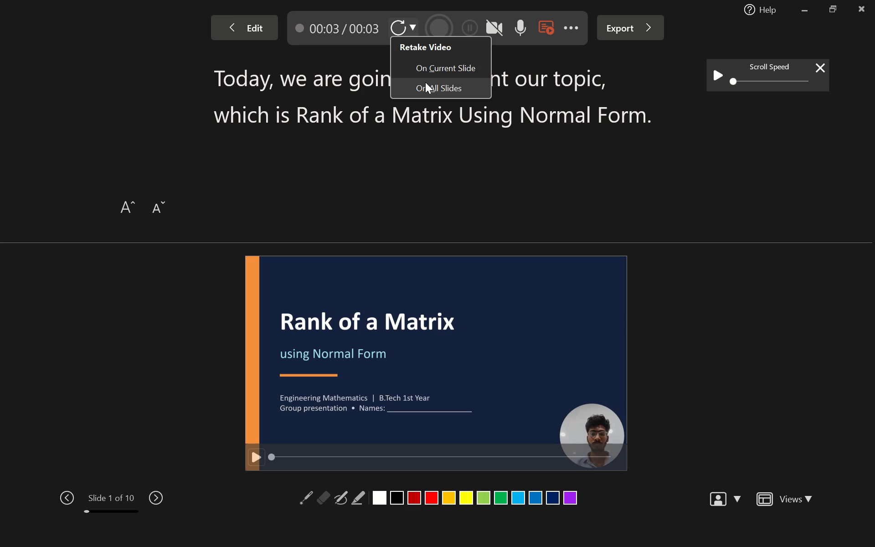
pyautogui.click(425, 82)
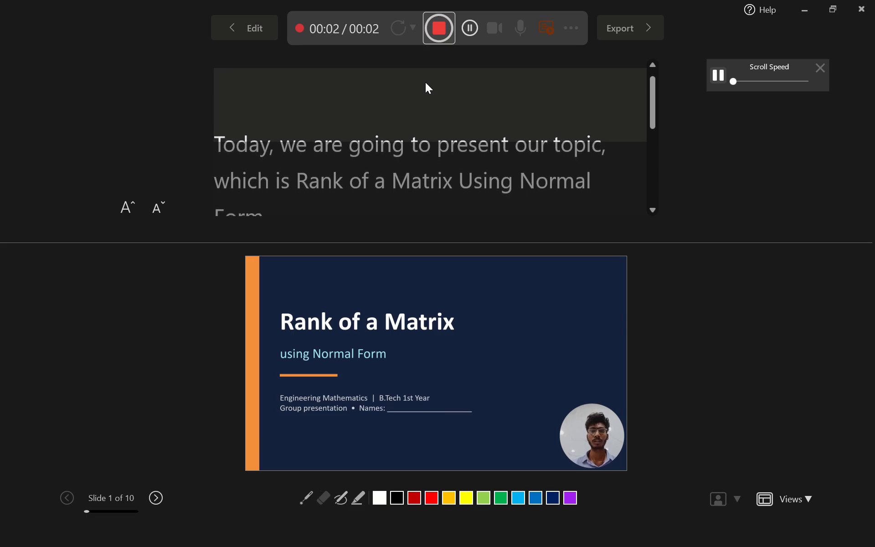
pyautogui.click(721, 70)
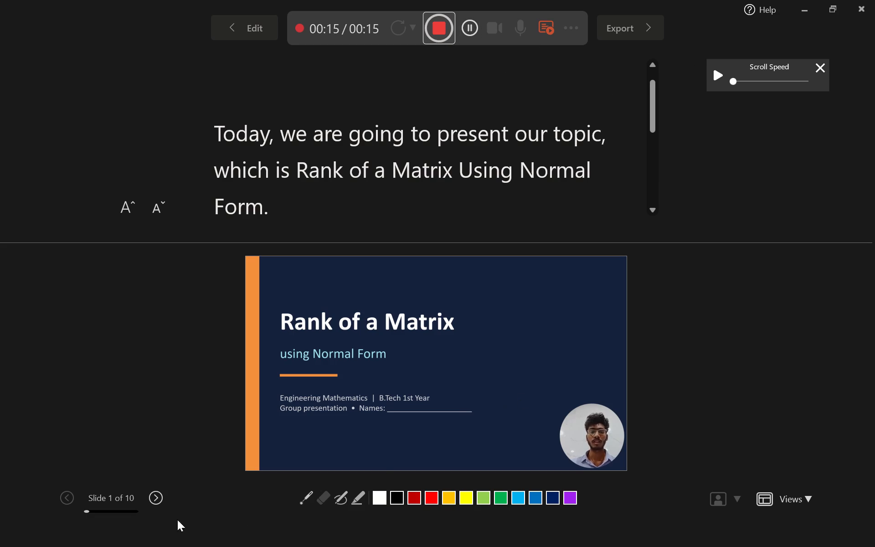
pyautogui.click(152, 492)
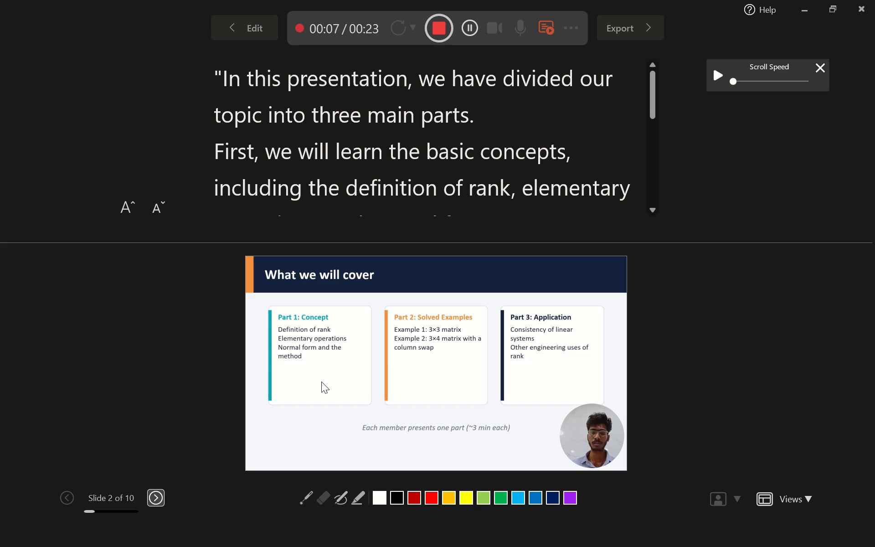
# Record slide 2, "What we will cover", for about 27 seconds while moving its script along manually, and advance to slide 3.
pyautogui.scroll(-1, 423, 174)
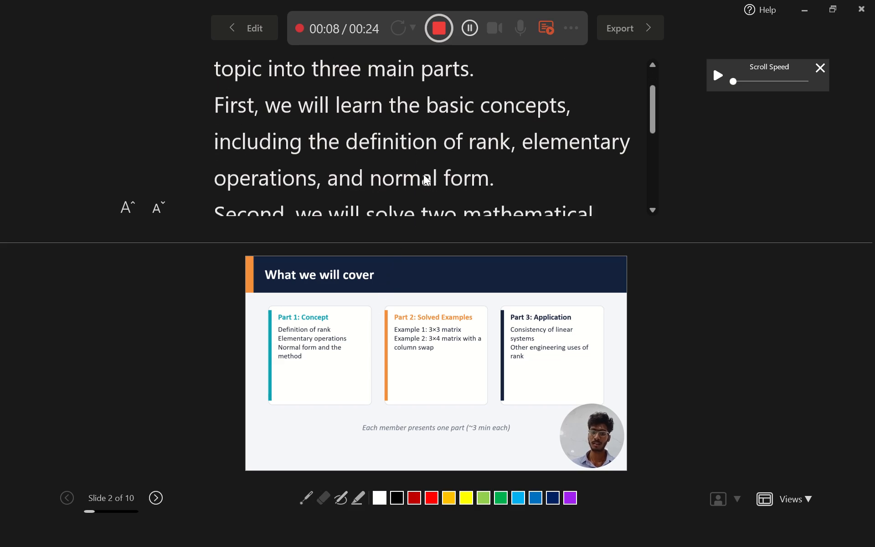
pyautogui.scroll(-2, 423, 174)
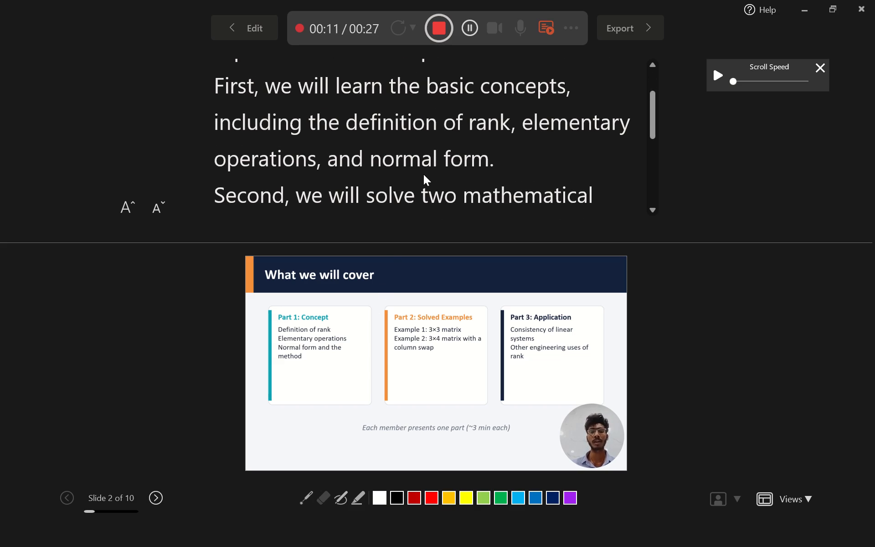
pyautogui.scroll(-1, 423, 174)
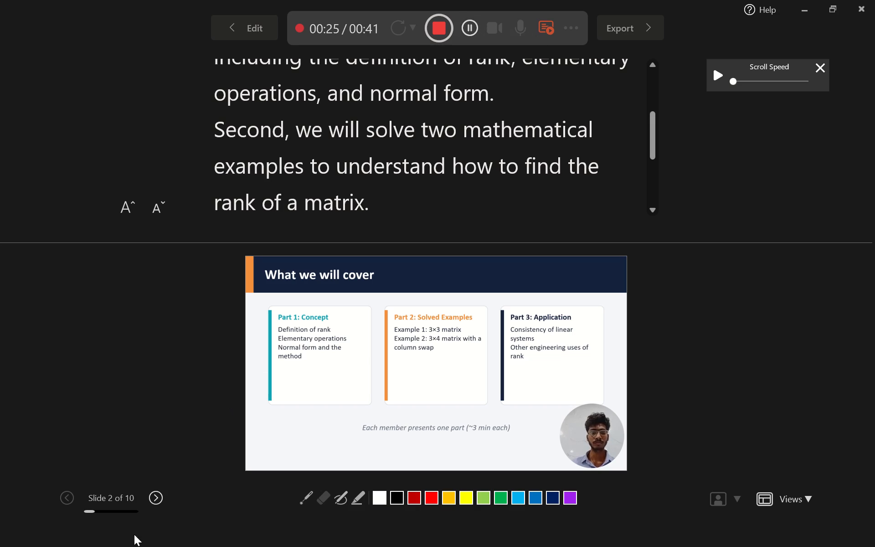
pyautogui.click(153, 495)
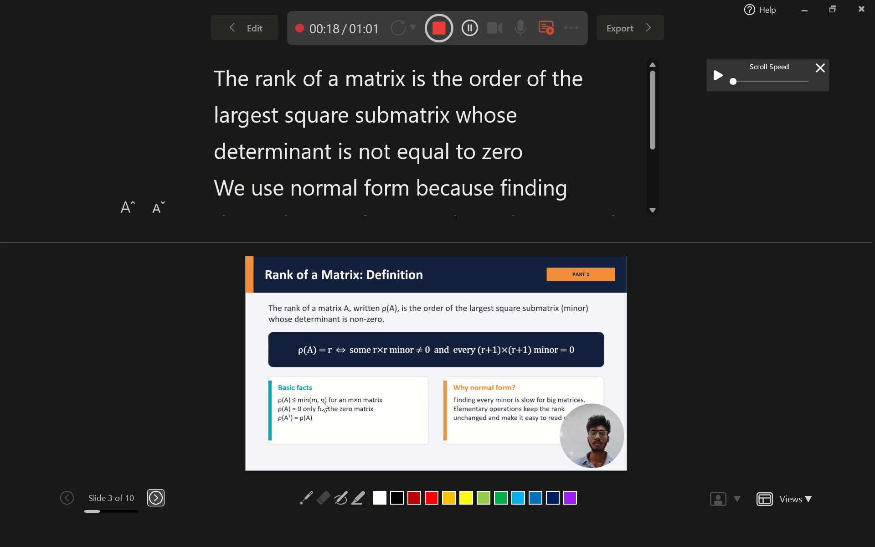
# Record slide 3, "Rank of a Matrix: Definition", pausing at about 33 seconds to reread the script, then resume and advance to slide 4.
pyautogui.scroll(-2, 406, 155)
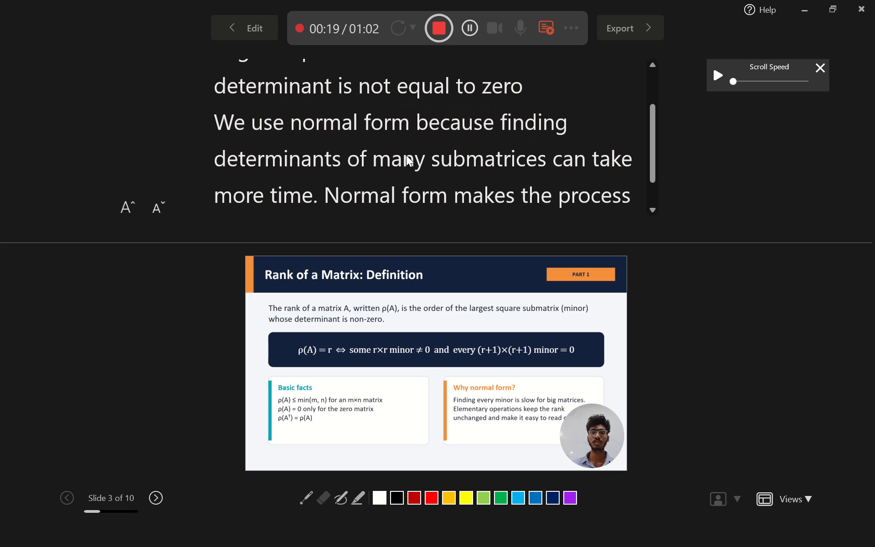
pyautogui.scroll(-1, 406, 155)
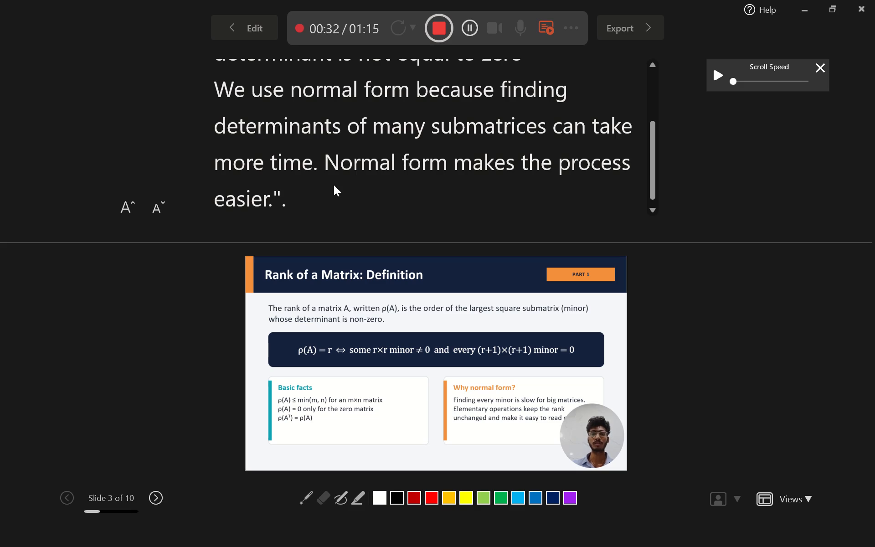
pyautogui.click(472, 29)
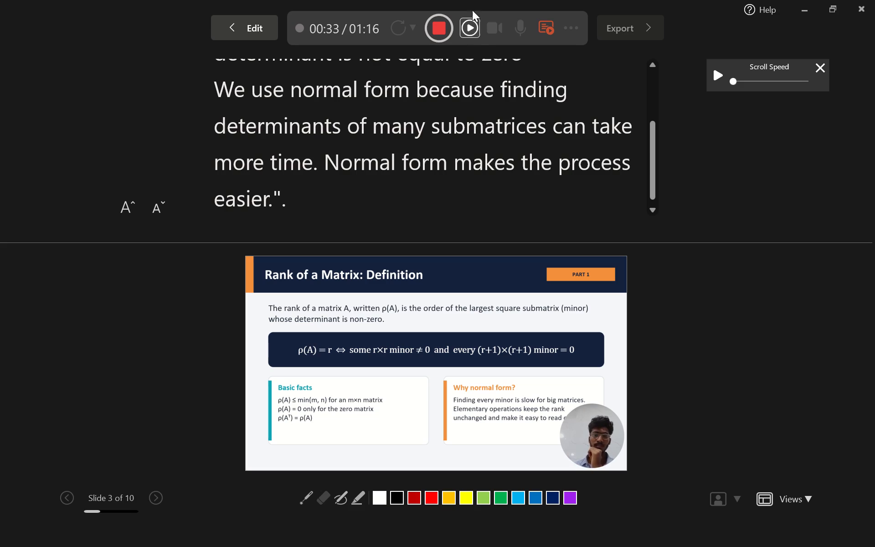
pyautogui.scroll(3, 431, 127)
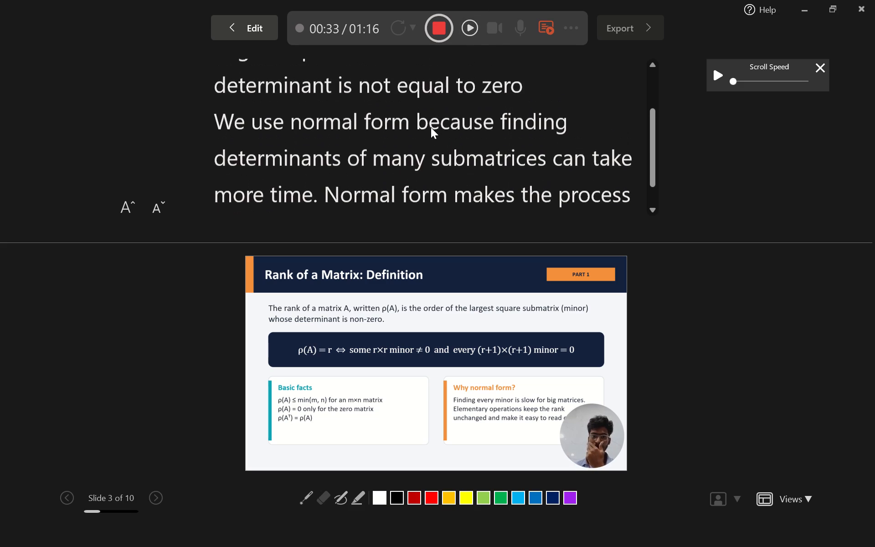
pyautogui.scroll(3, 431, 127)
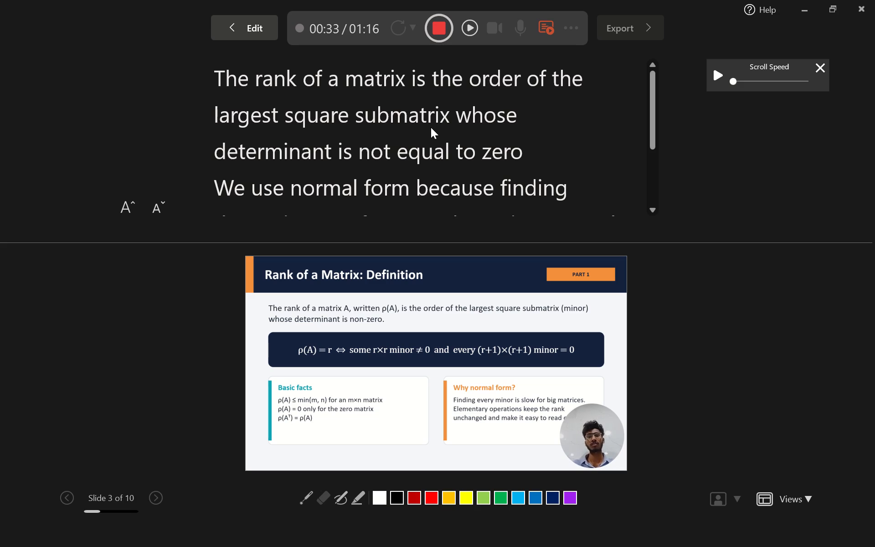
pyautogui.scroll(-1, 431, 127)
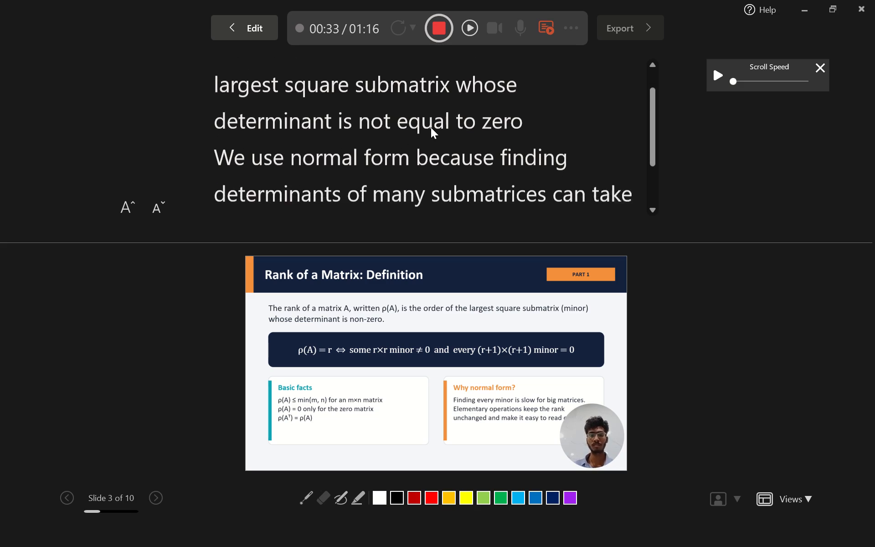
pyautogui.scroll(-2, 431, 127)
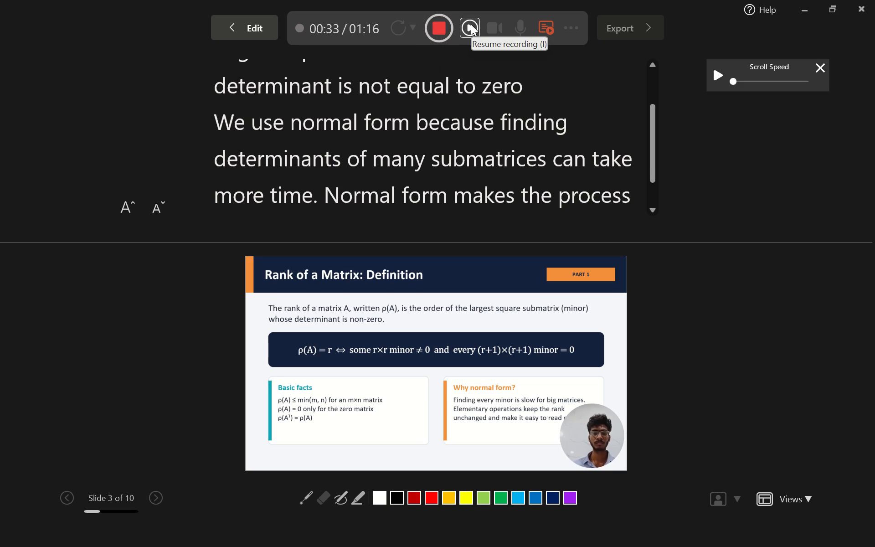
pyautogui.click(471, 24)
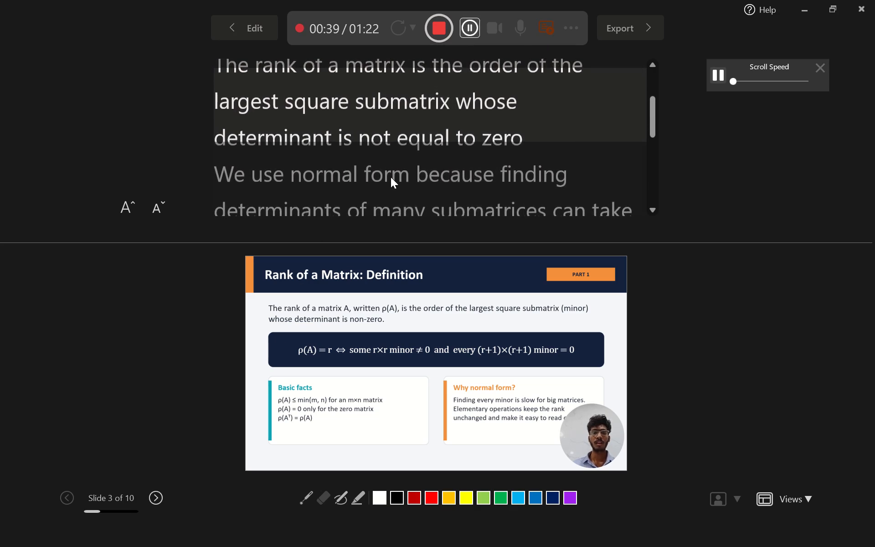
pyautogui.scroll(-1, 391, 176)
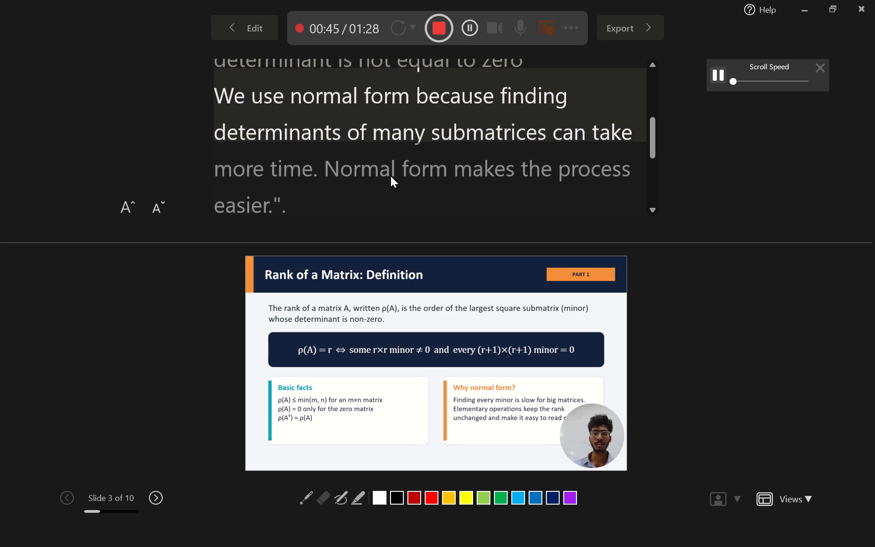
pyautogui.click(149, 495)
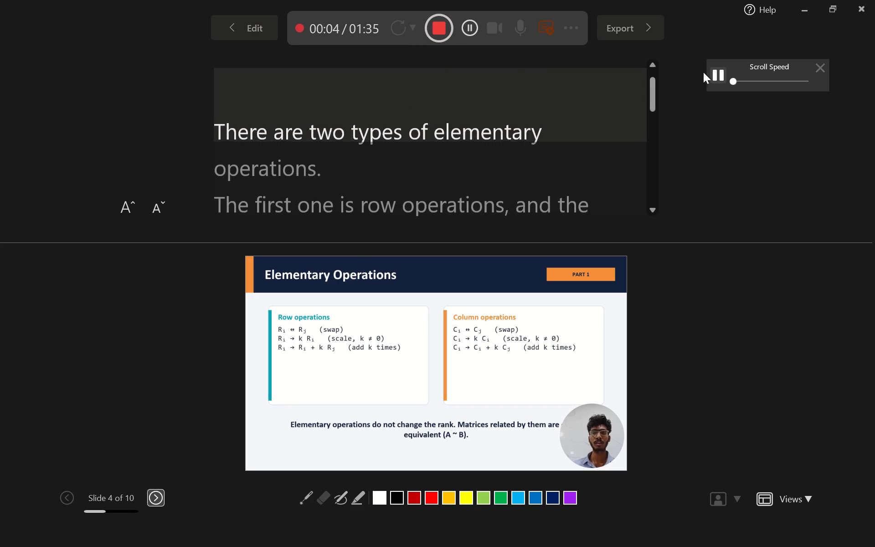
# Pause the teleprompter's auto-scroll, record slide 4, "Elementary Operations", for about 33 seconds while moving its script manually, and advance to slide 5.
pyautogui.click(717, 74)
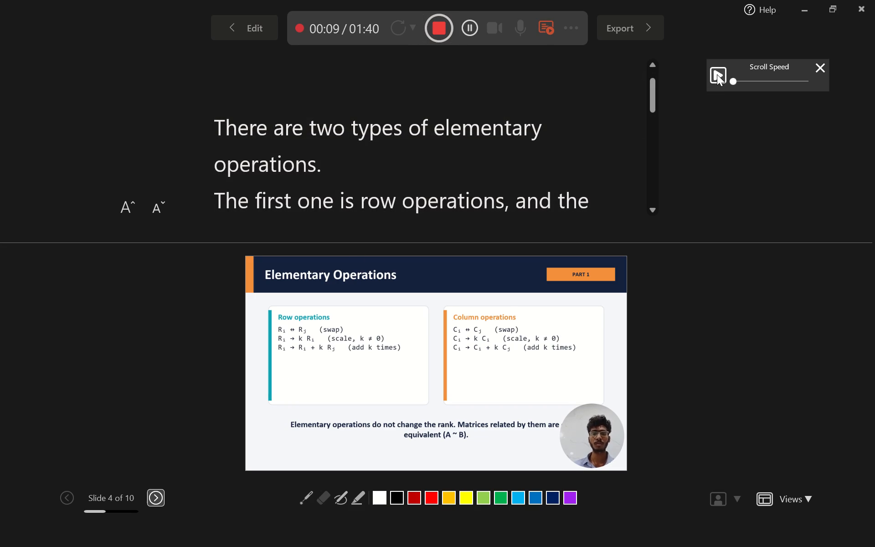
pyautogui.scroll(-2, 545, 143)
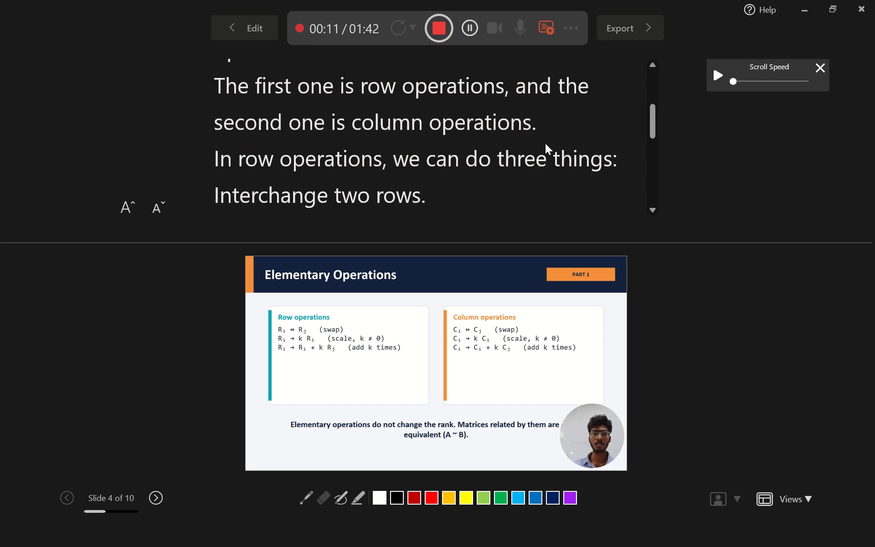
pyautogui.scroll(-1, 545, 143)
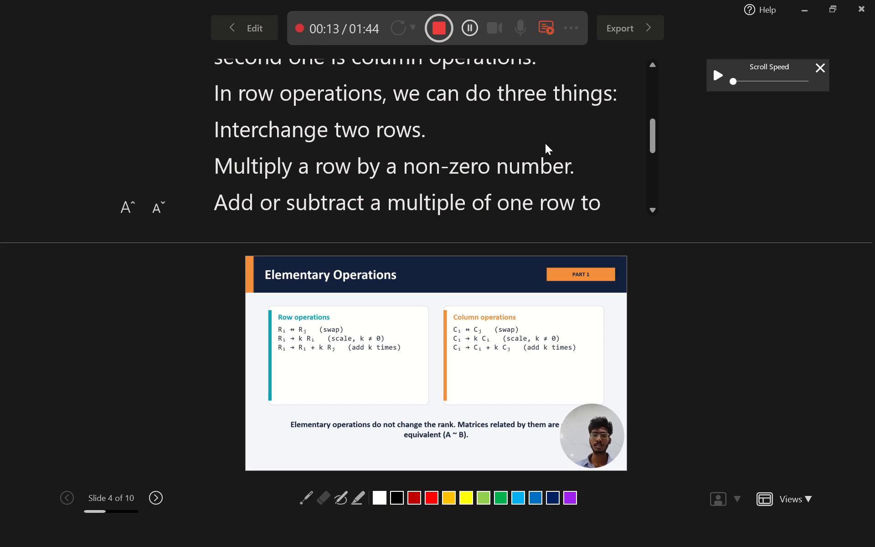
pyautogui.hscroll(-1, 545, 143)
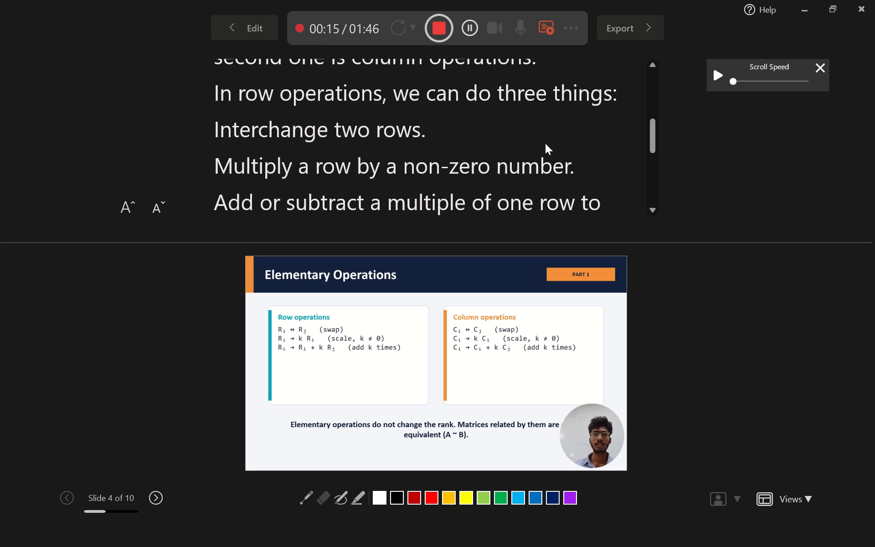
pyautogui.hscroll(-1, 545, 143)
pyautogui.scroll(-1, 545, 143)
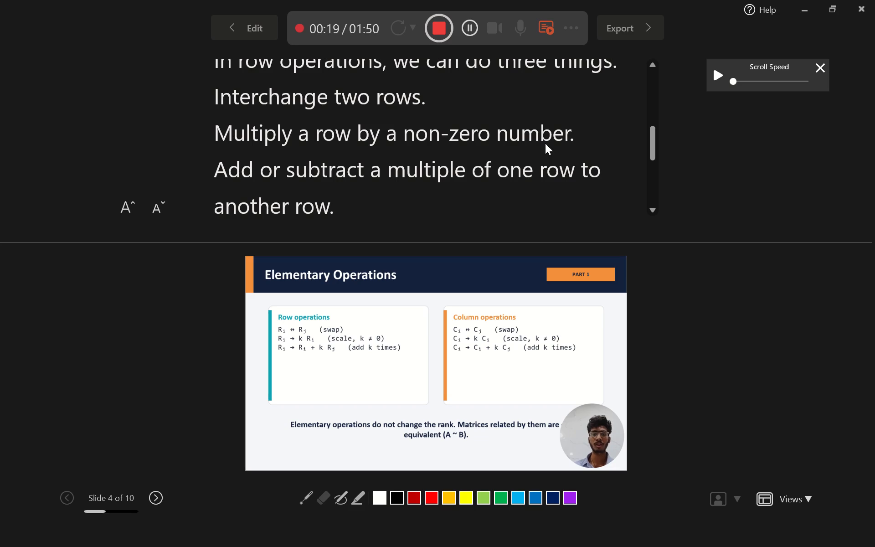
pyautogui.hscroll(-1, 545, 143)
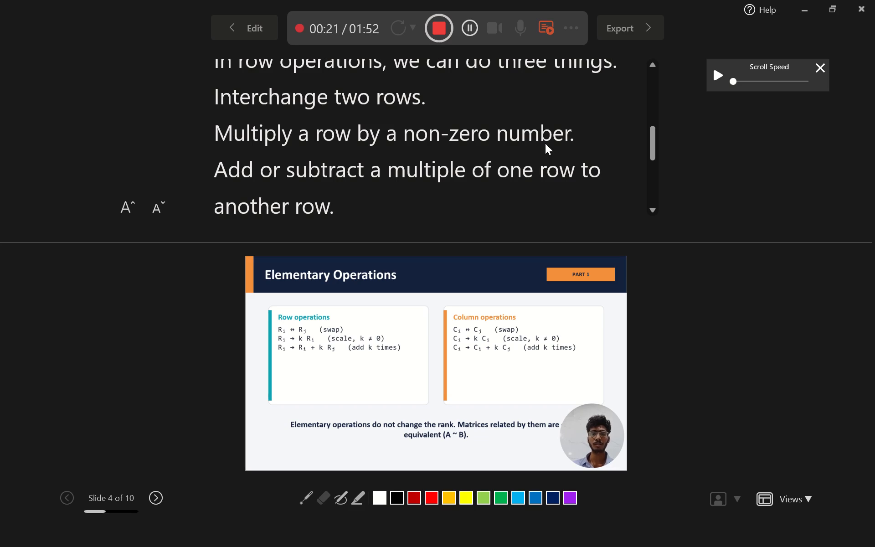
pyautogui.scroll(-1, 545, 143)
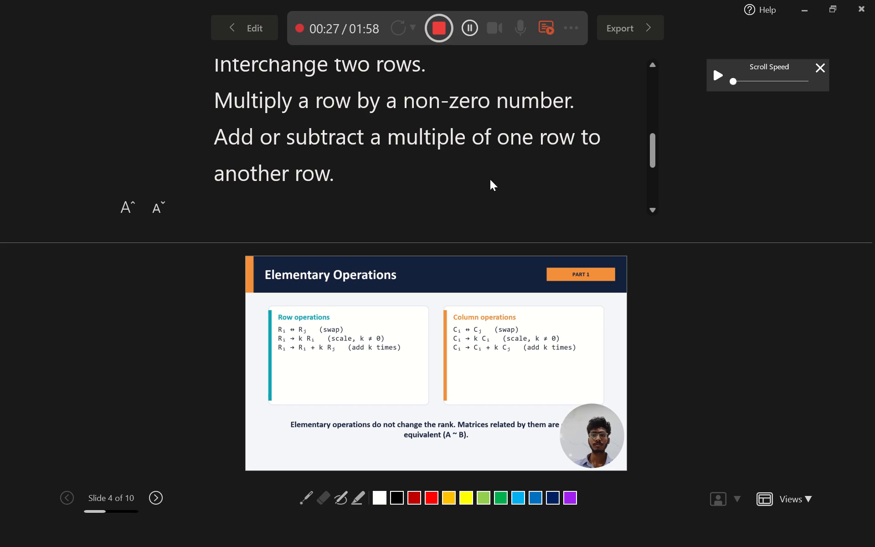
pyautogui.scroll(1, 424, 192)
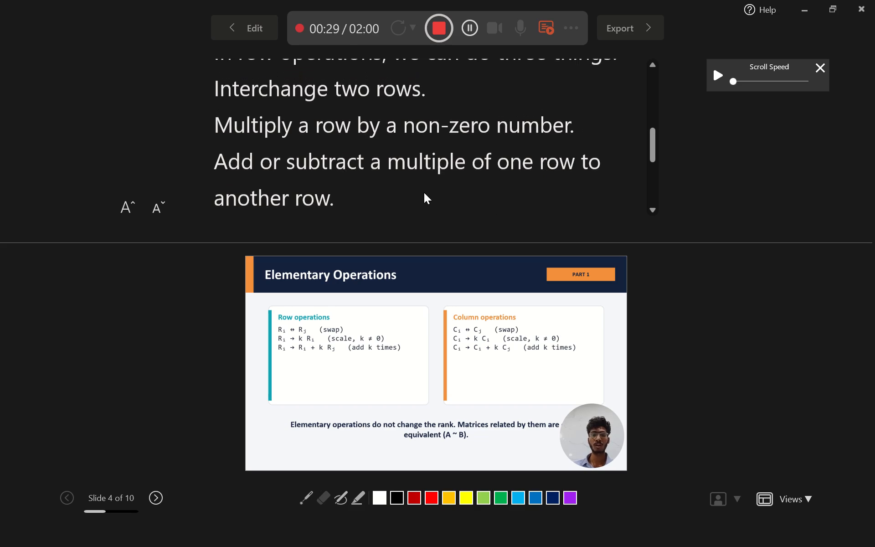
pyautogui.scroll(1, 424, 192)
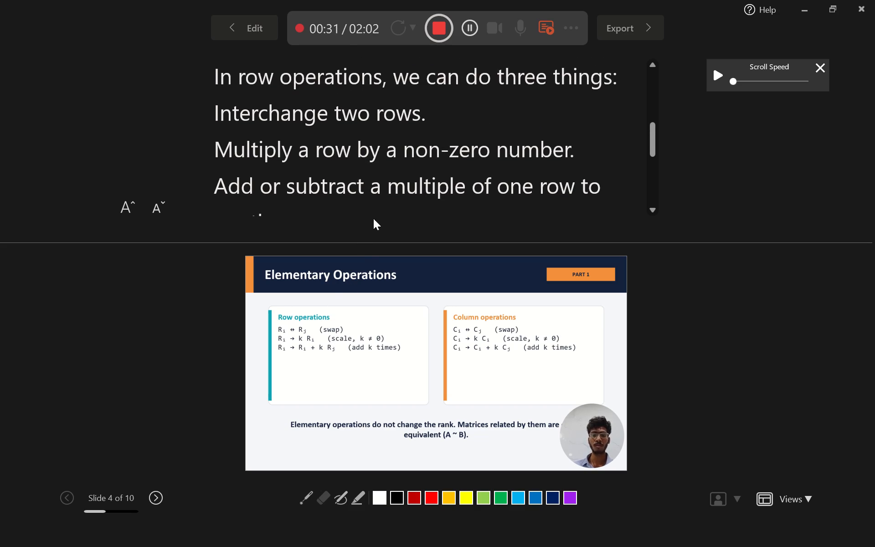
pyautogui.click(155, 500)
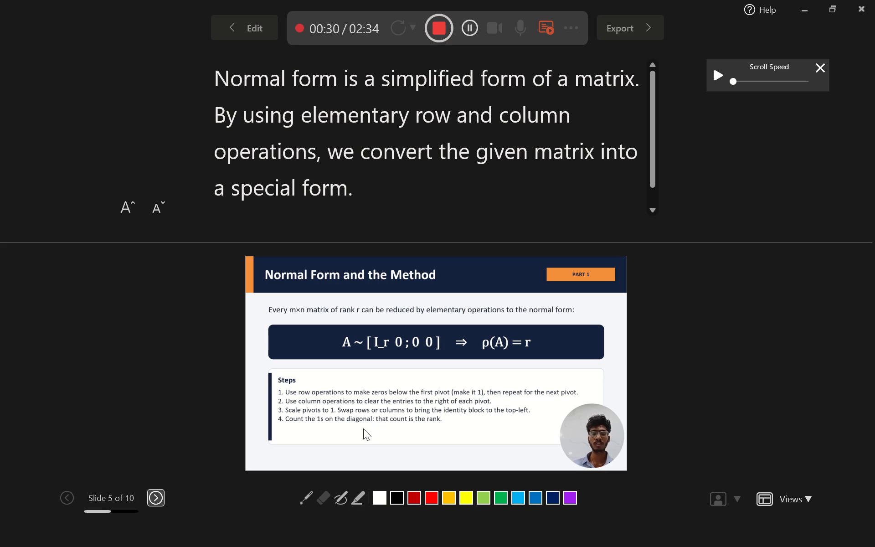
# Record slide 5, "Normal Form and the Method", for about 32 seconds and advance to slide 6.
pyautogui.click(153, 500)
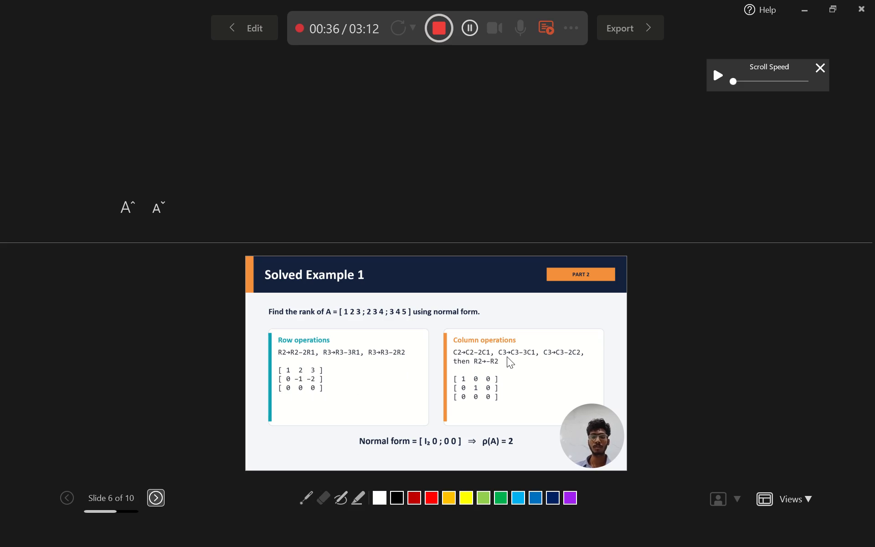
# Record slide 6, "Solved Example 1", for about 39 seconds and advance to slide 7.
pyautogui.click(543, 358)
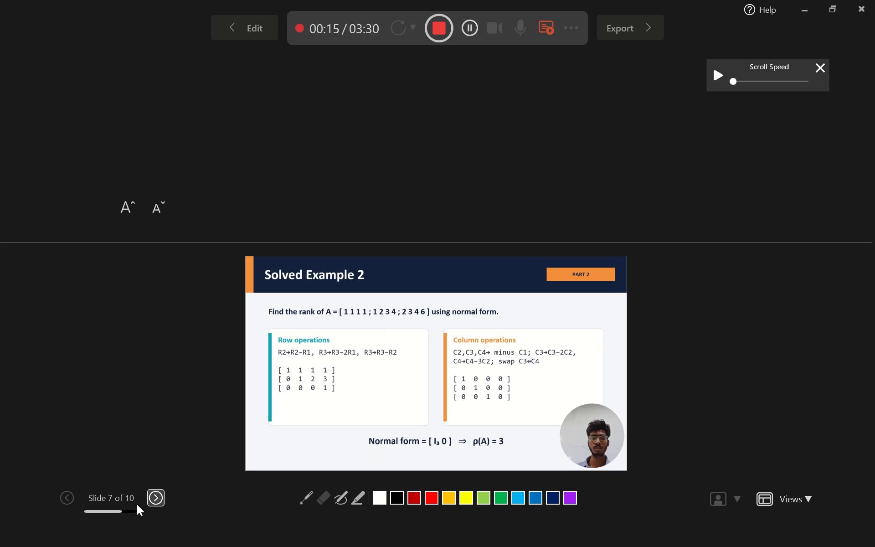
# Record slide 7, "Solved Example 2", for about 16 seconds and advance to slide 8.
pyautogui.click(152, 493)
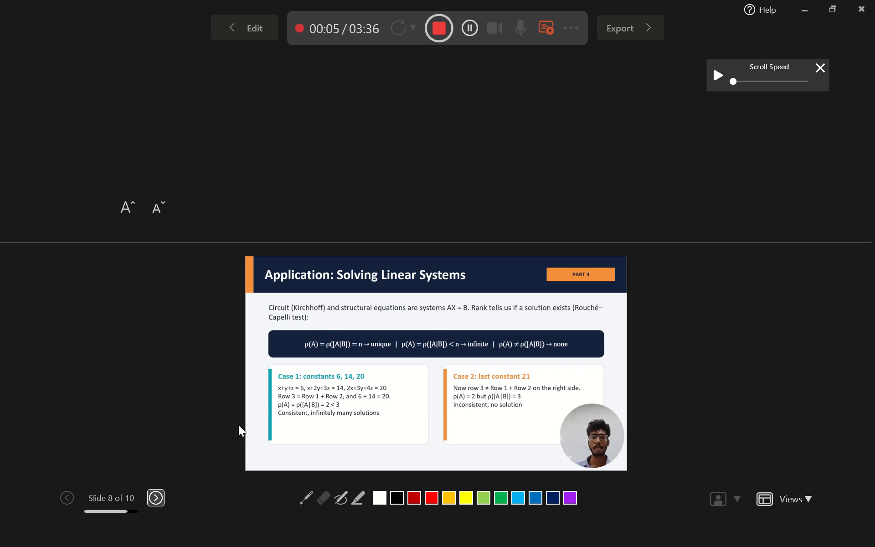
# Pause the recording about 7 seconds into slide 8, "Application: Solving Linear Systems".
pyautogui.click(465, 26)
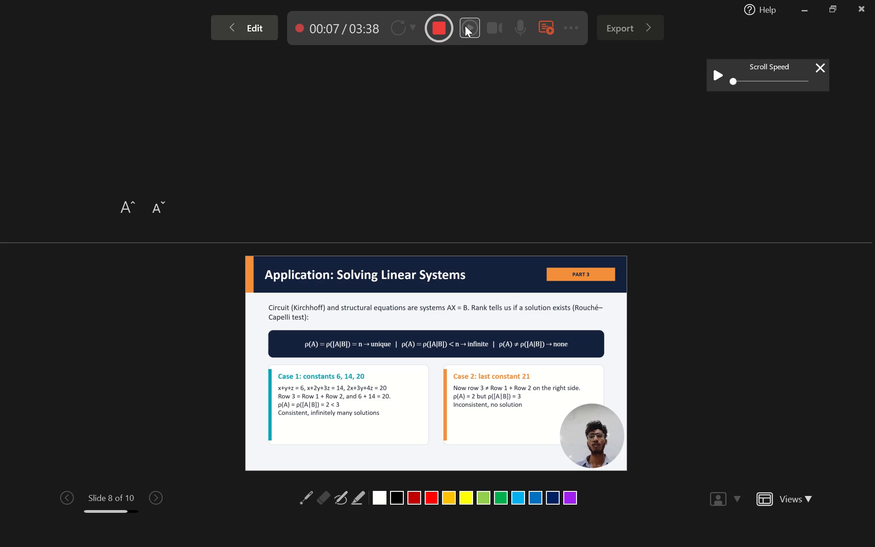
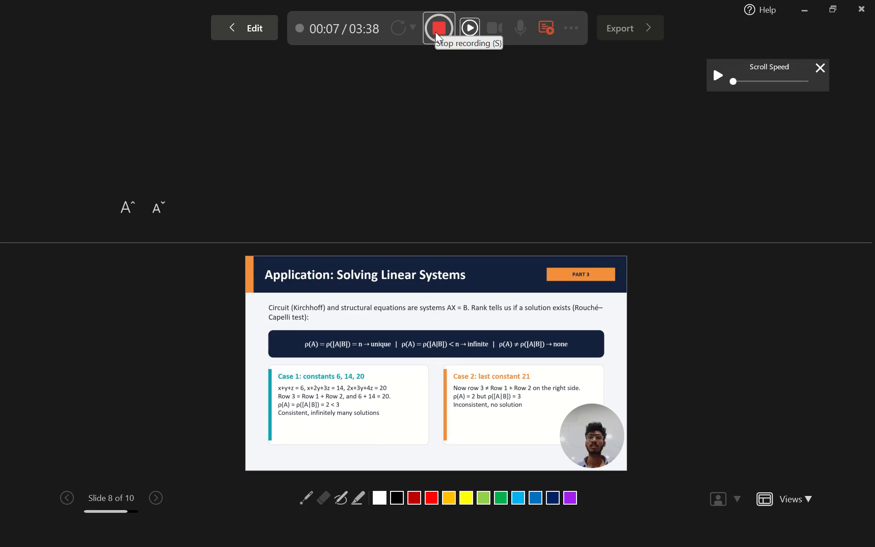
# Stop the paused recording on slide 8, "Application: Solving Linear Systems".
pyautogui.click(435, 32)
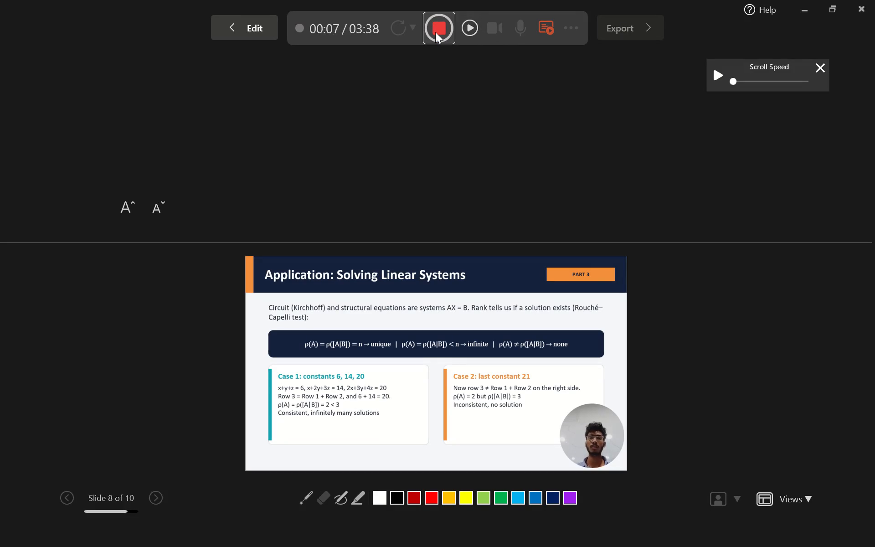
# Export the recorded presentation as the Full HD (1080p) video Rank_of_Matrix_Normal_Form.mp4, replacing the existing file of that name.
pyautogui.click(616, 20)
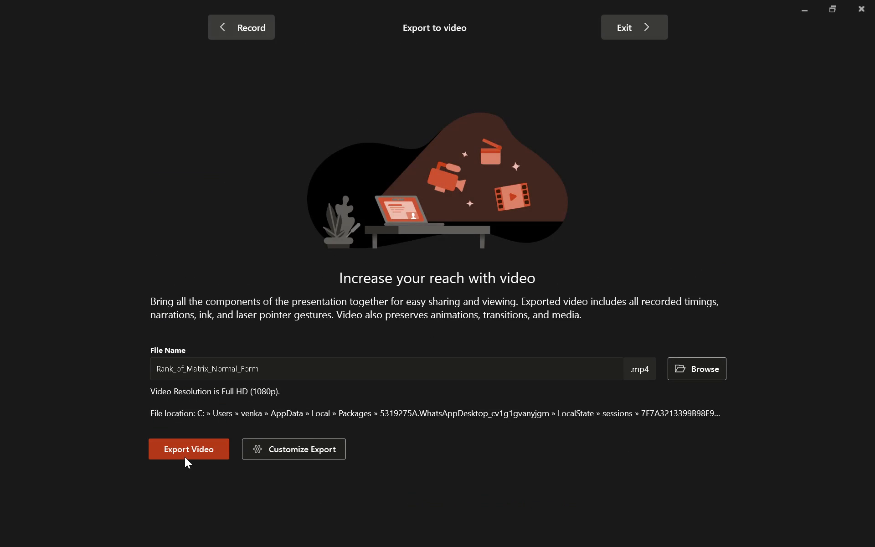
pyautogui.click(185, 455)
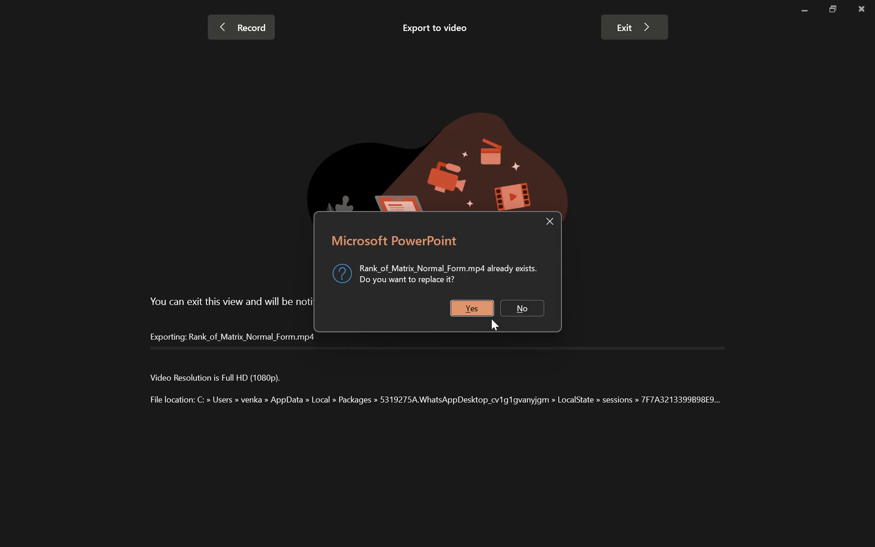
pyautogui.click(471, 302)
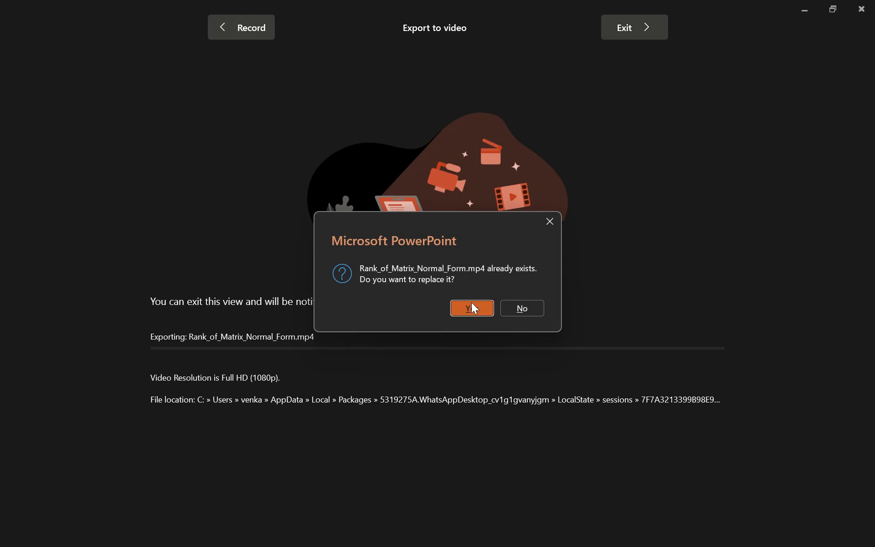
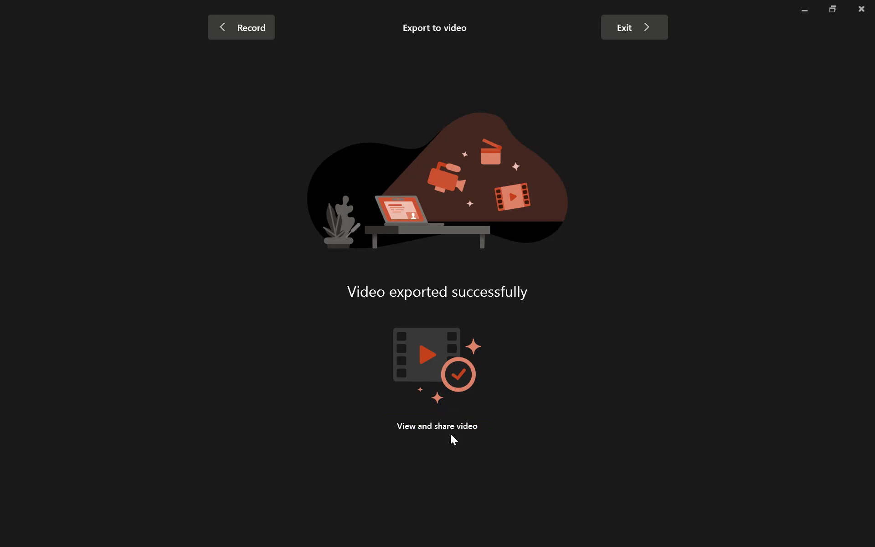
# Close the finished video export screen and return to editing the presentation.
pyautogui.click(865, 9)
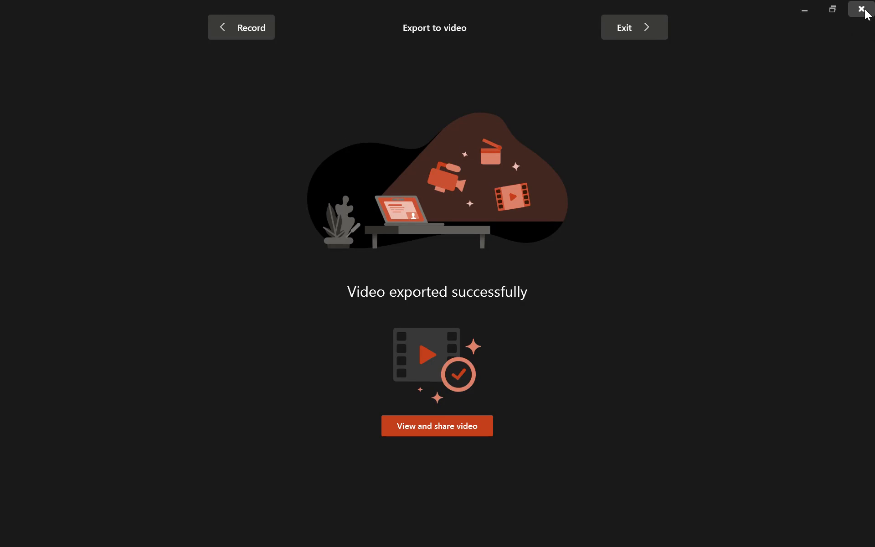
pyautogui.press('Left')
pyautogui.press('Left')
pyautogui.press('Left')
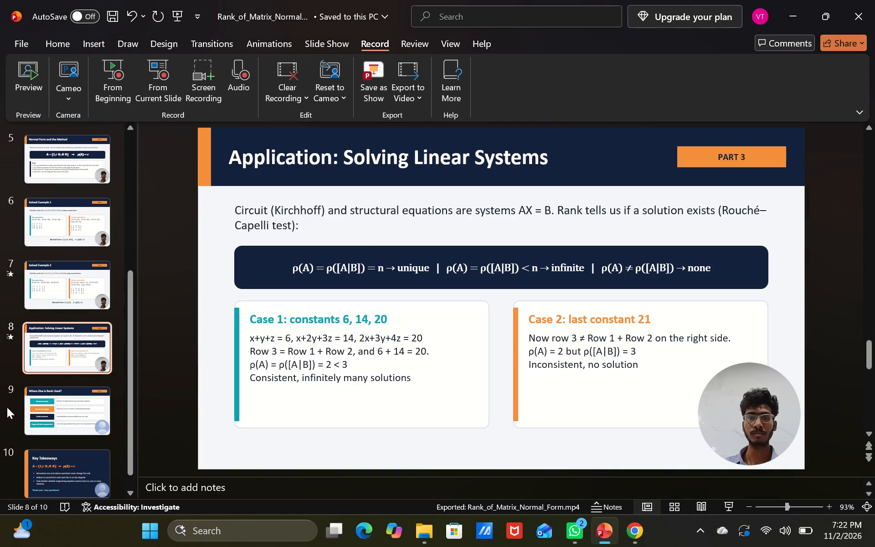
# Open the recording view starting from slide 6, "Solved Example 1", dismissing the chat notification.
pyautogui.click(43, 230)
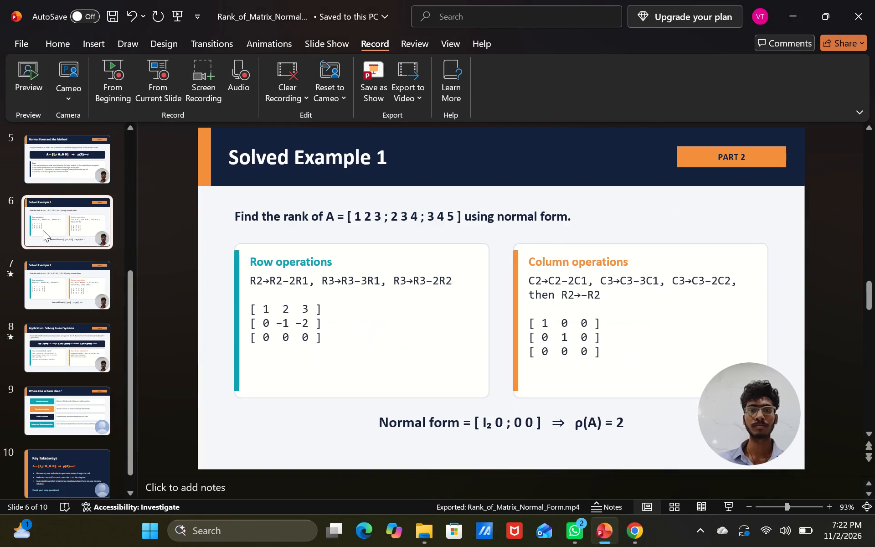
pyautogui.click(42, 285)
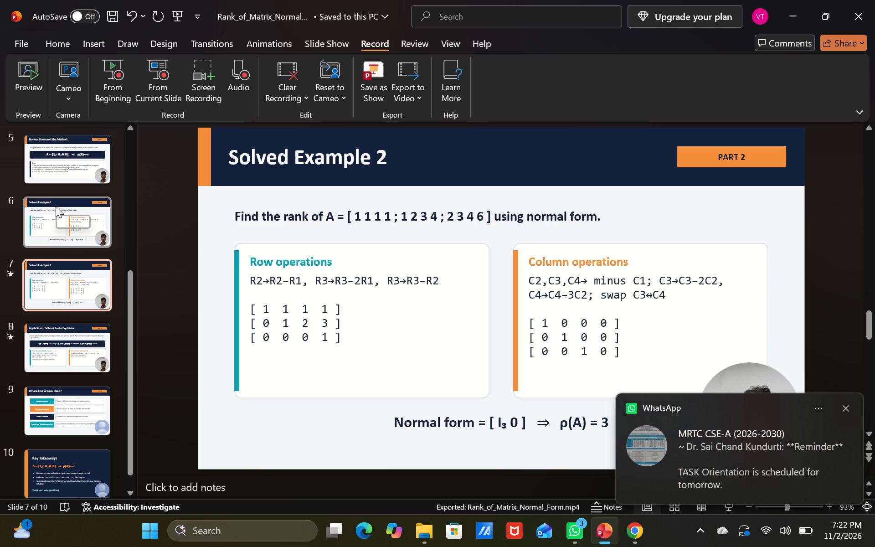
pyautogui.click(54, 227)
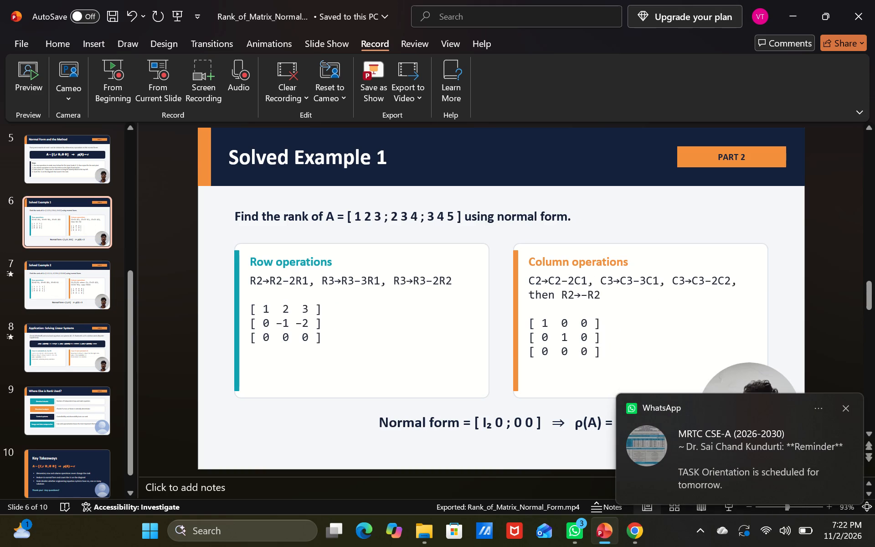
pyautogui.click(840, 405)
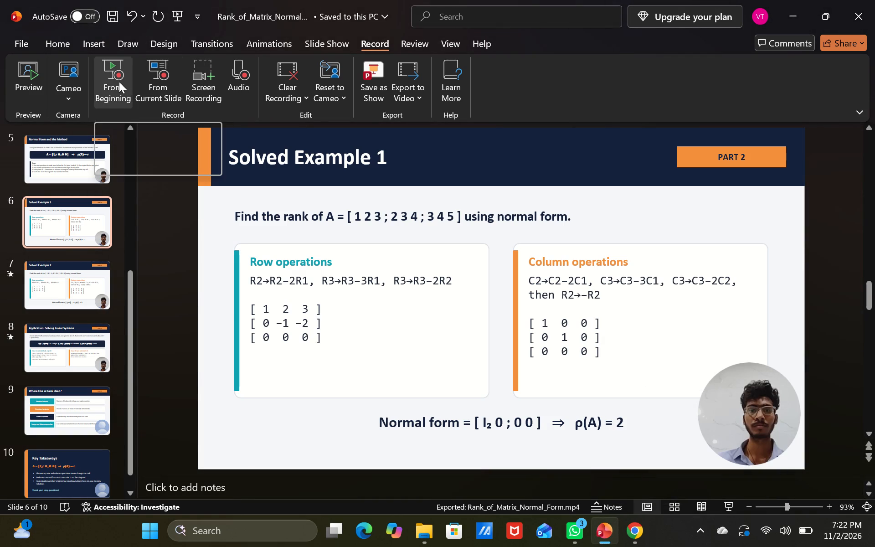
pyautogui.click(142, 93)
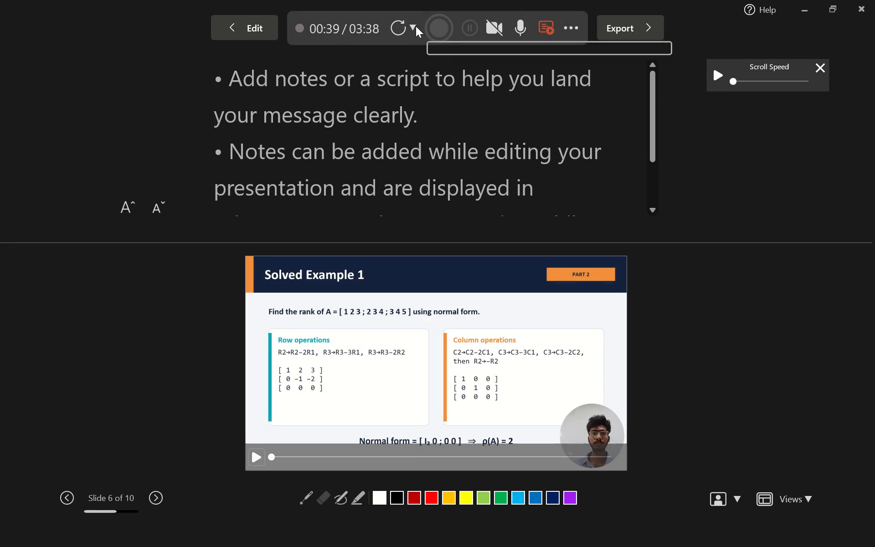
# Start a video retake of the current slide only, slide 6, "Solved Example 1".
pyautogui.click(398, 26)
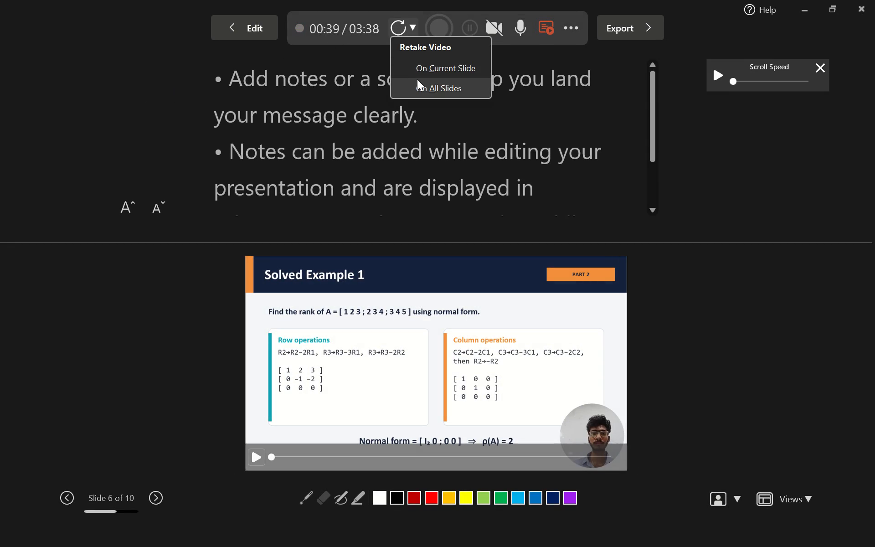
pyautogui.click(425, 72)
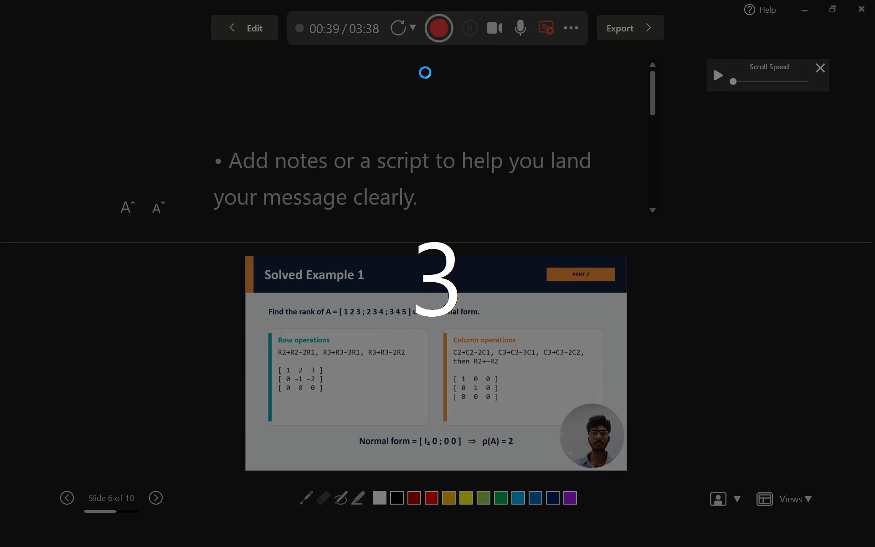
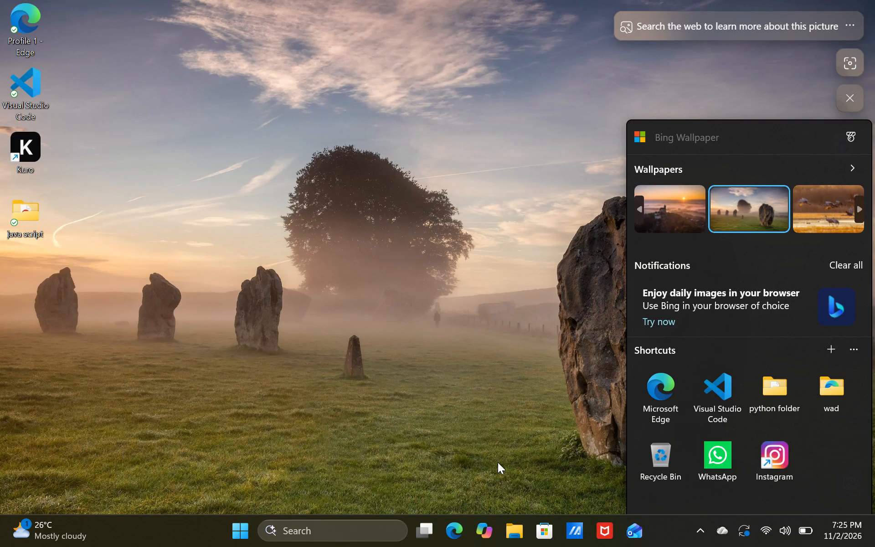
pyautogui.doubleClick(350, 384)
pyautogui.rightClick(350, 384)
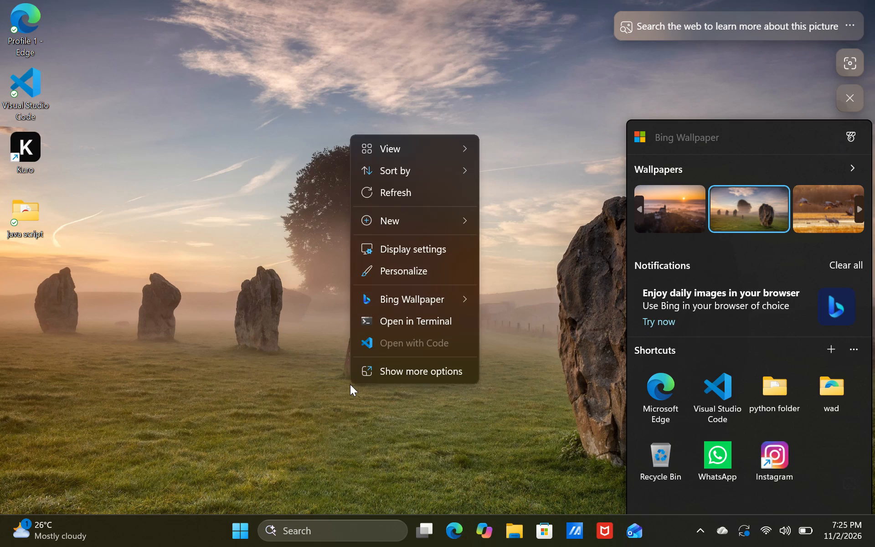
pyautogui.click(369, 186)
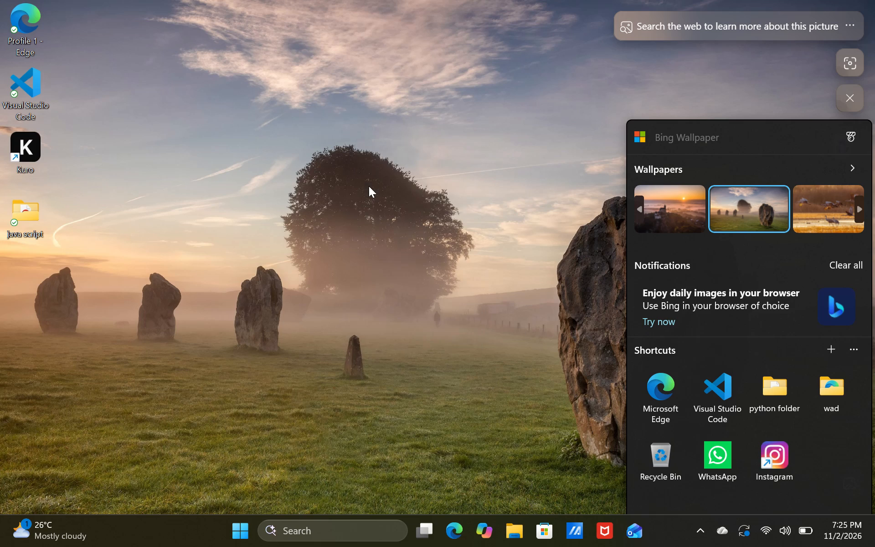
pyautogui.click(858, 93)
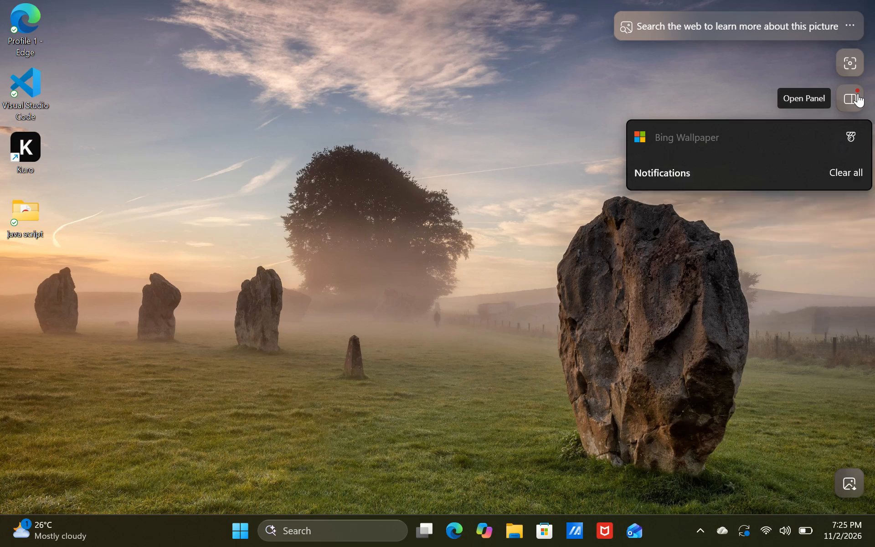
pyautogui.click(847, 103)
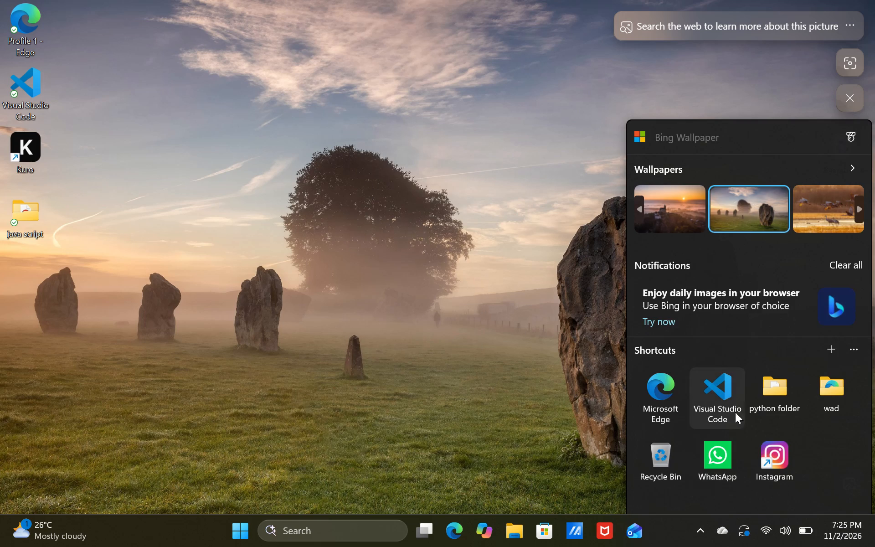
# In File Explorer, open the recent Rank_of_Matrix_Normal_Form presentation, check its title slide with the camera cameo, and close the presentation.
pyautogui.click(507, 532)
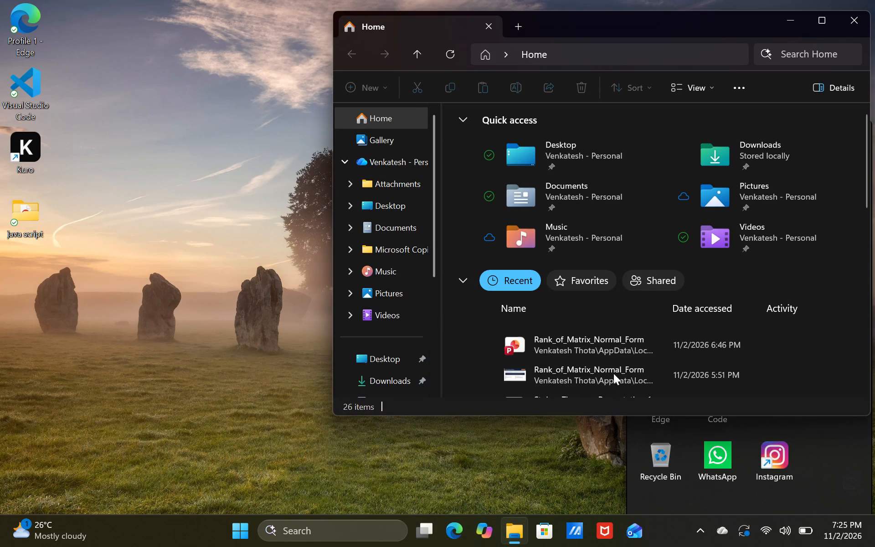
pyautogui.rightClick(605, 345)
pyautogui.rightClick(605, 345)
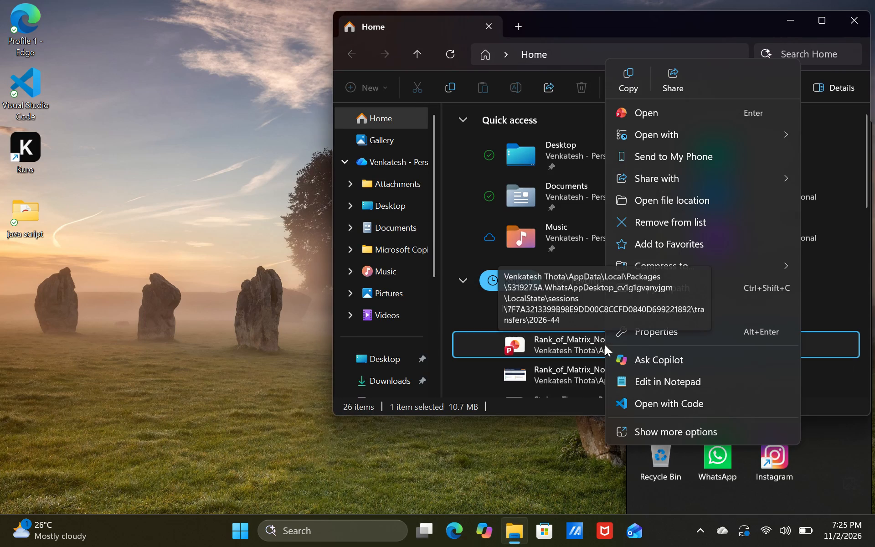
pyautogui.click(687, 106)
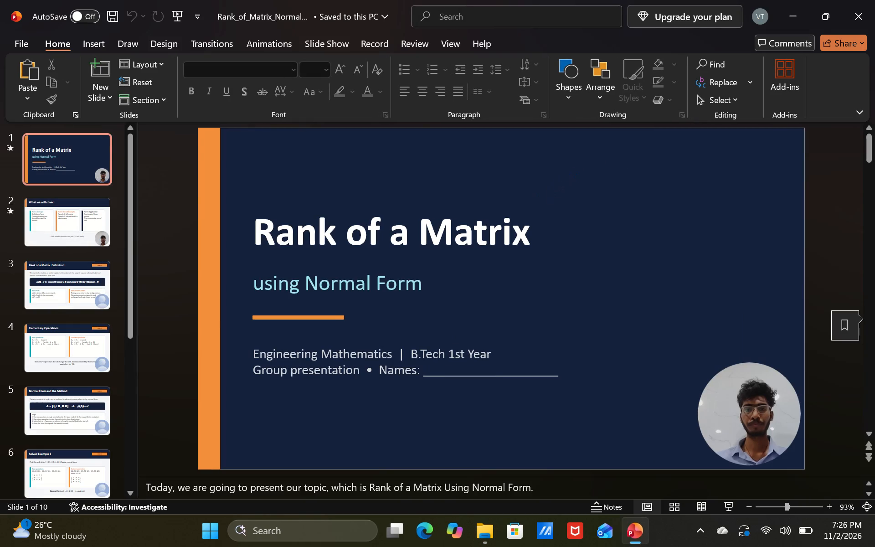
pyautogui.click(677, 340)
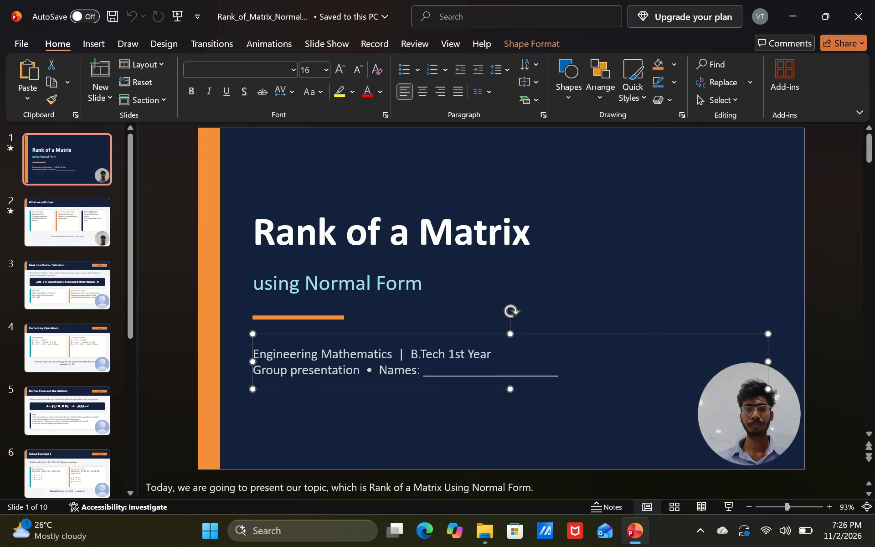
pyautogui.click(566, 236)
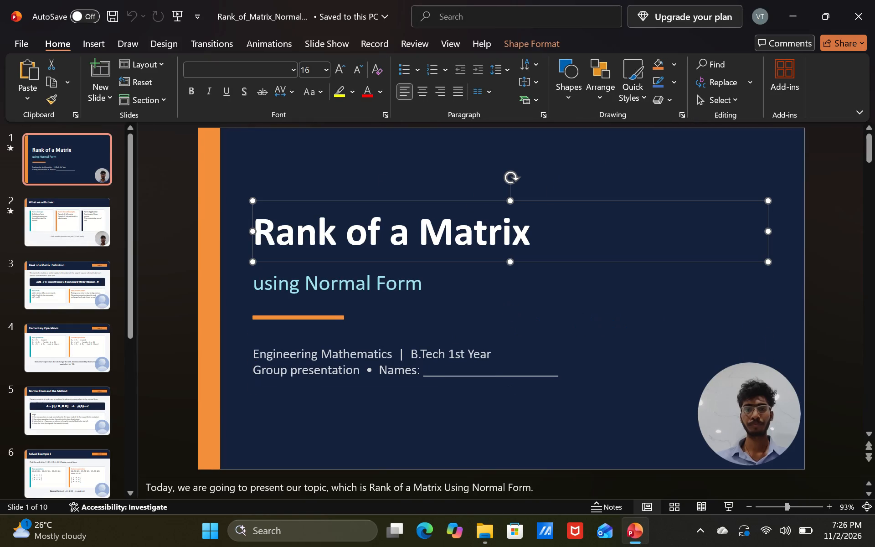
pyautogui.click(456, 402)
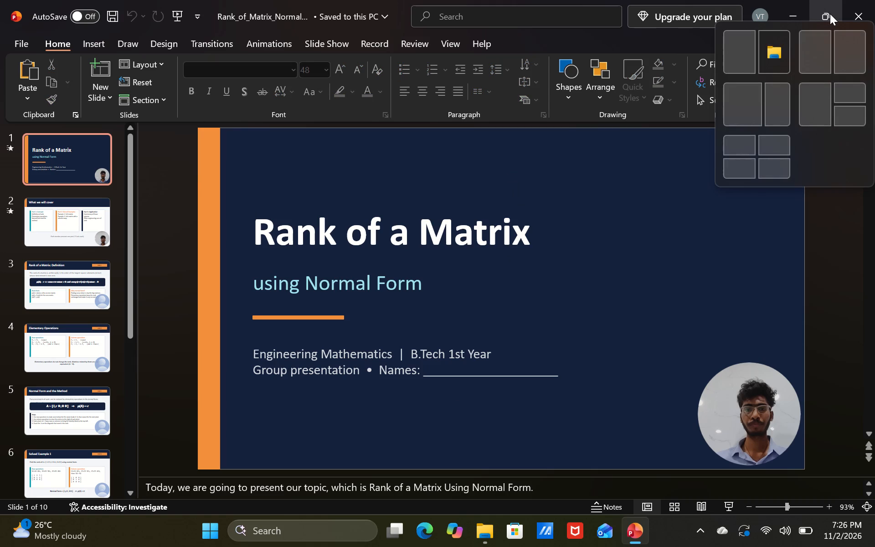
pyautogui.click(870, 0)
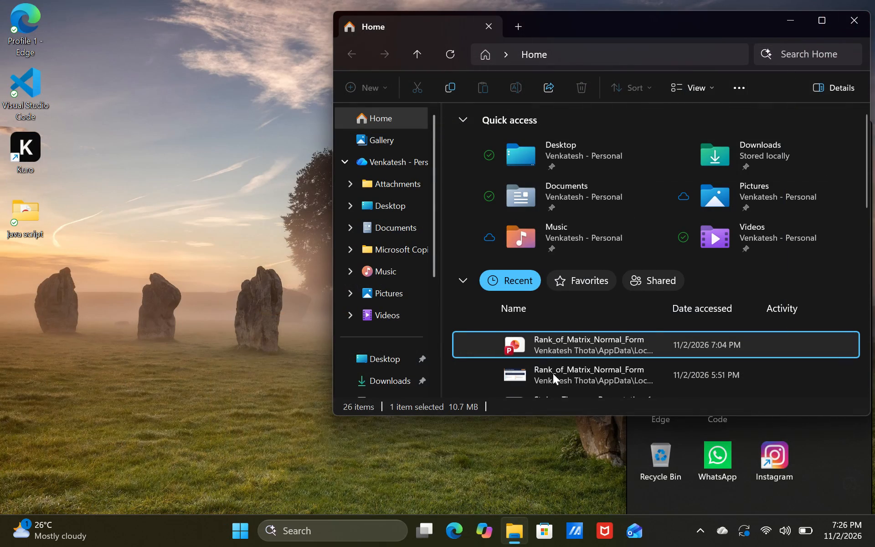
# Open the recent Rank_of_Matrix_Normal_Form video from File Explorer's recent files for playback.
pyautogui.rightClick(562, 366)
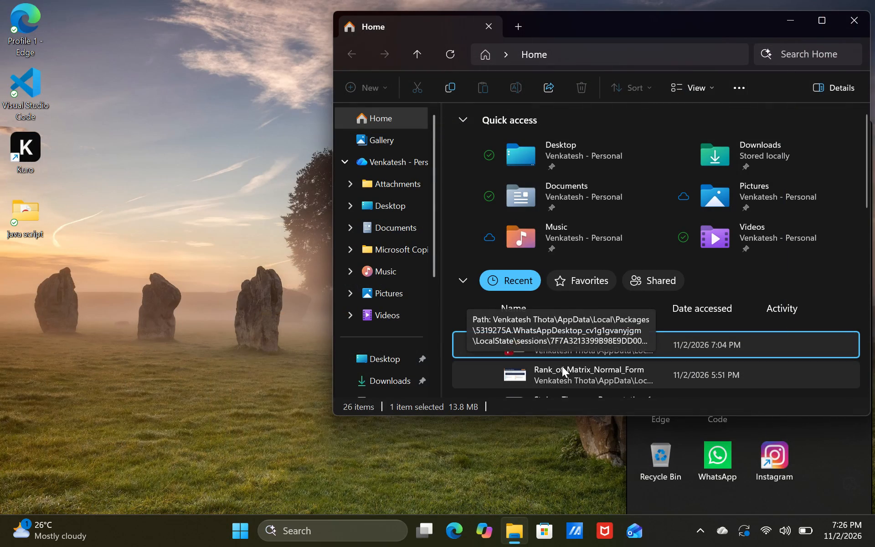
pyautogui.rightClick(562, 366)
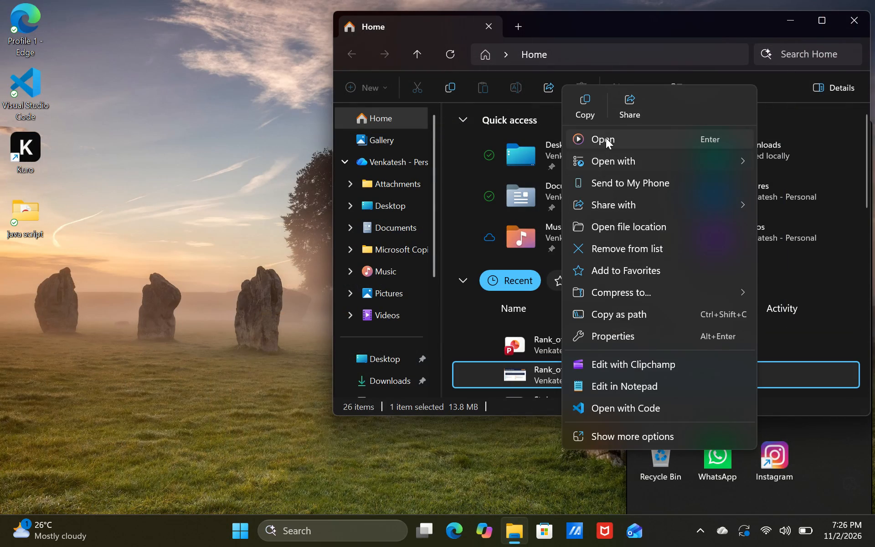
pyautogui.click(606, 138)
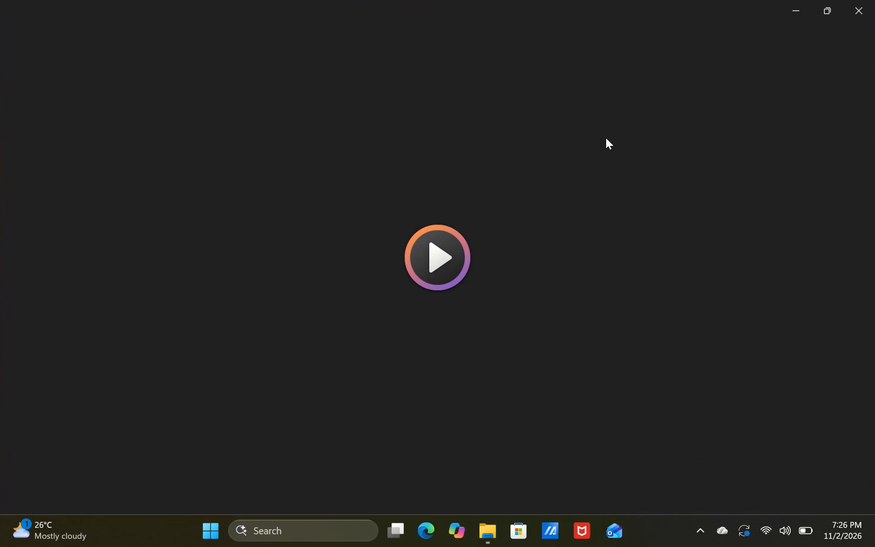